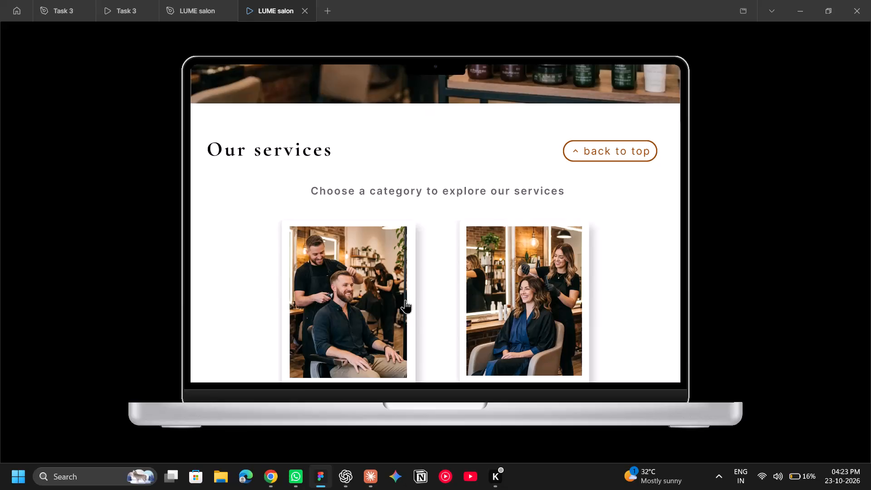
Look through the LUME salon prototype's homepage sections from services to contact, ending back at the top of the page.
scroll(405, 299, down, 1)
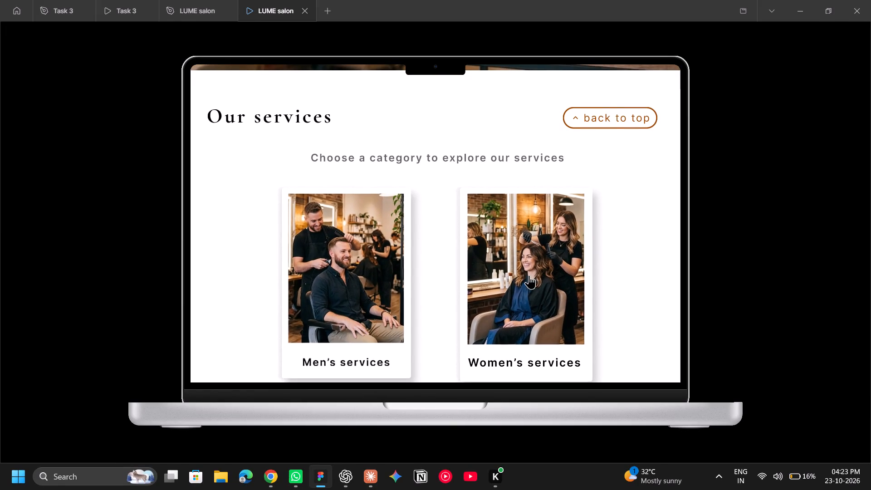
scroll(375, 298, down, 4)
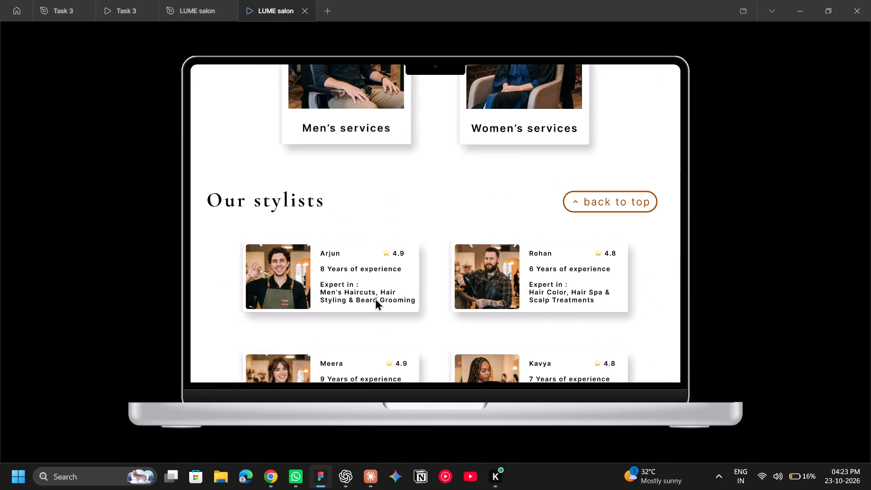
scroll(375, 298, down, 1)
scroll(586, 108, down, 1)
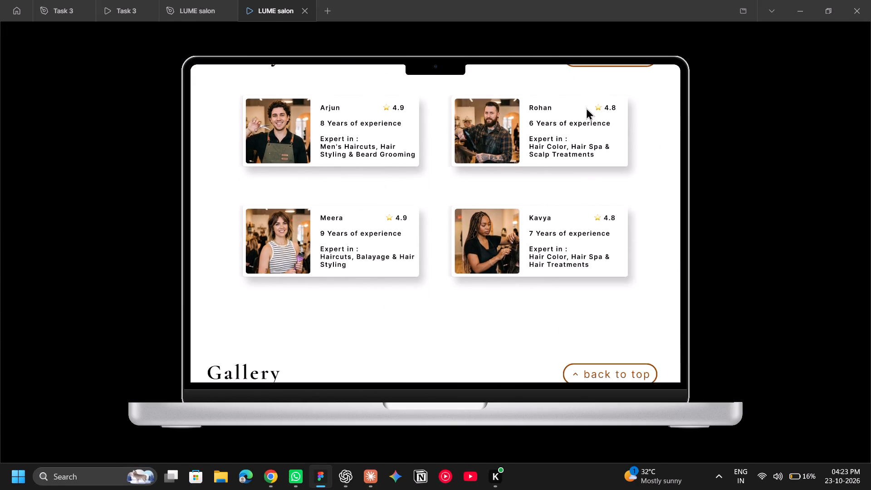
scroll(586, 108, down, 3)
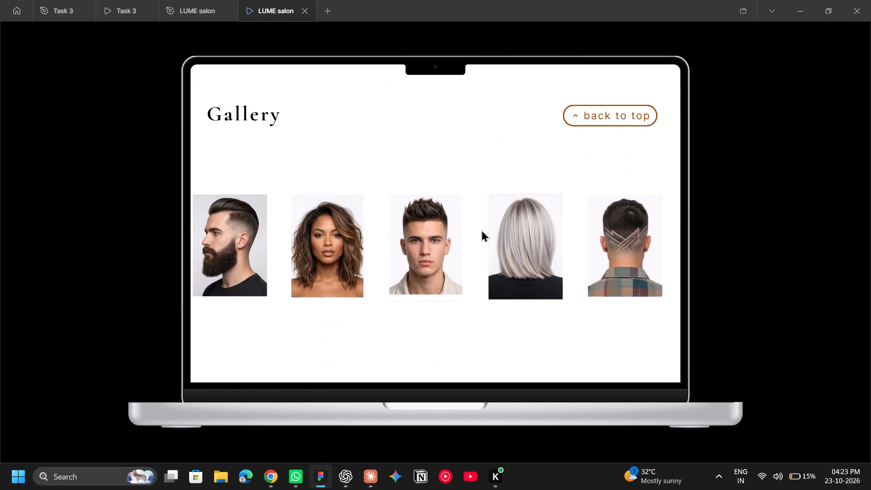
click(474, 244)
scroll(474, 244, left, 1)
scroll(474, 244, down, 3)
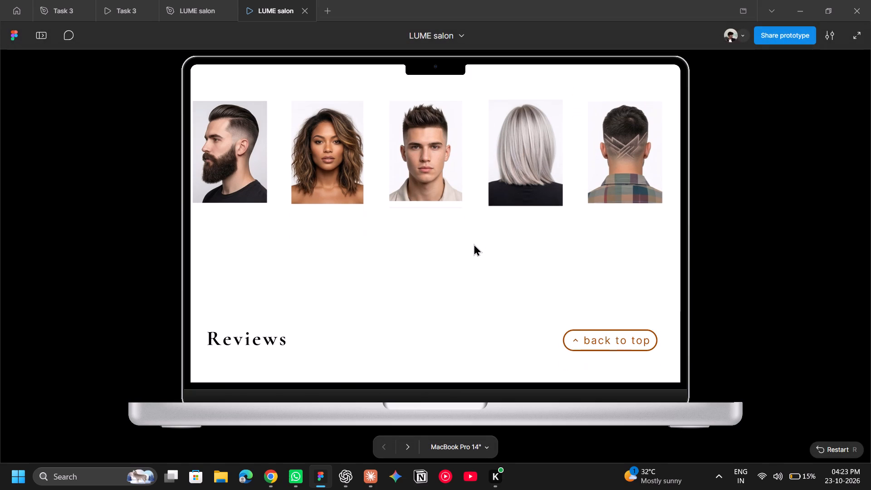
scroll(474, 244, down, 6)
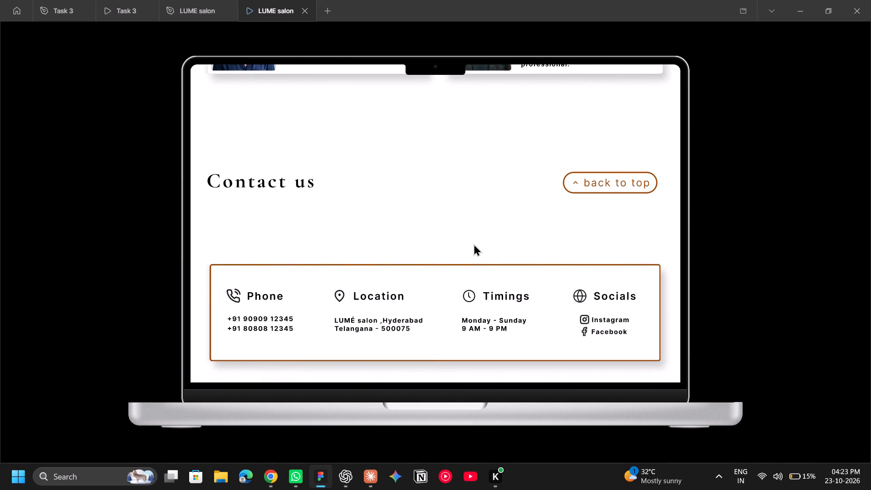
scroll(474, 244, down, 4)
scroll(474, 244, up, 1)
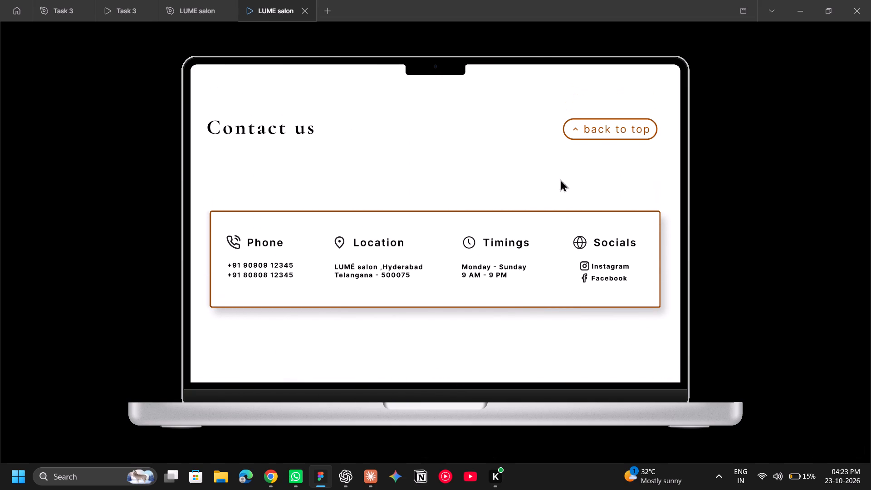
click(607, 123)
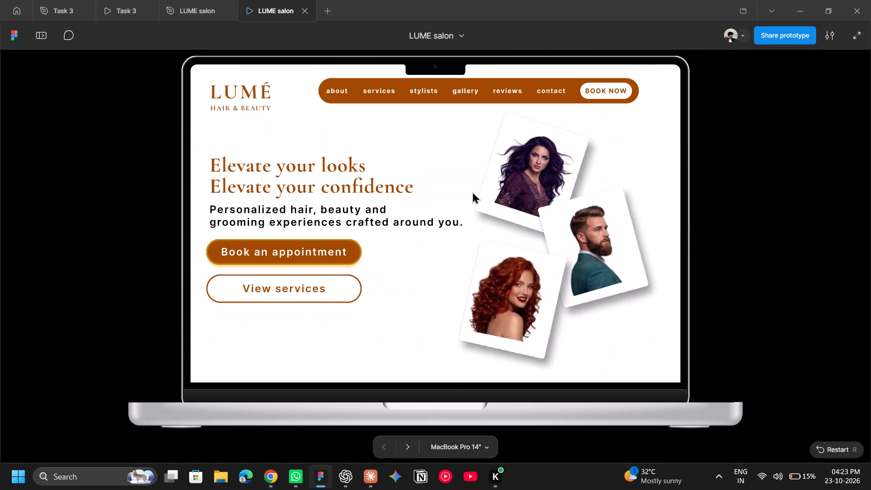
Run the prototype's men's booking flow with Classic Haircut & Styling, Arjun, September 20 and the 10AM - 11AM slot through to the confirmation.
click(318, 249)
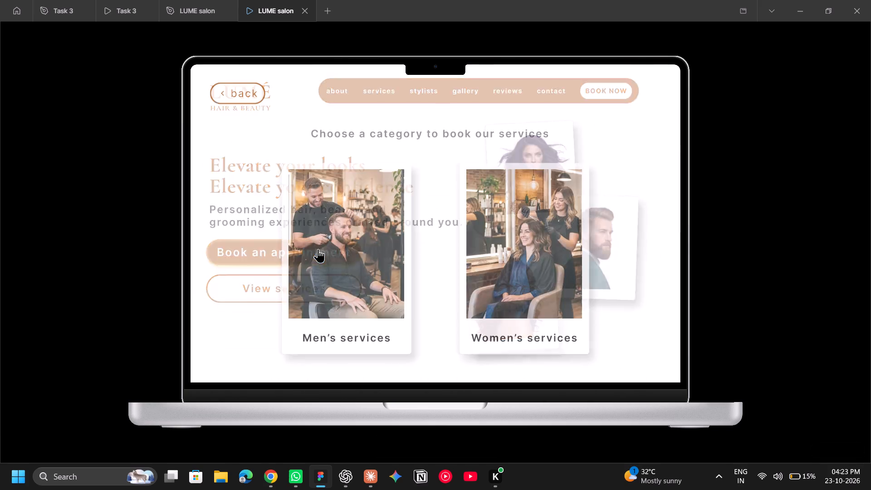
click(341, 248)
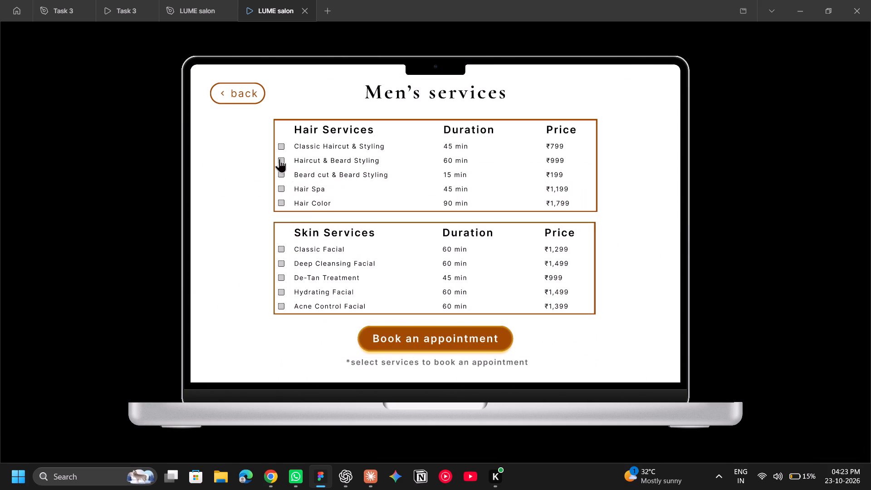
click(279, 146)
click(423, 340)
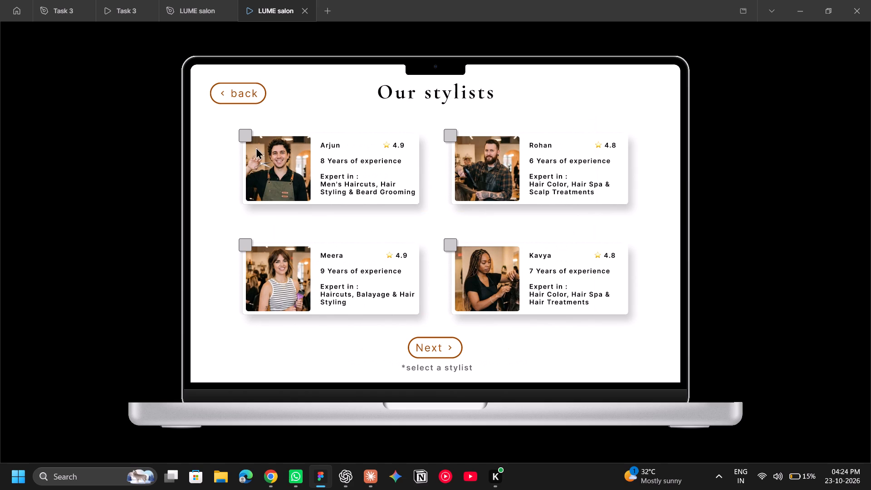
click(246, 137)
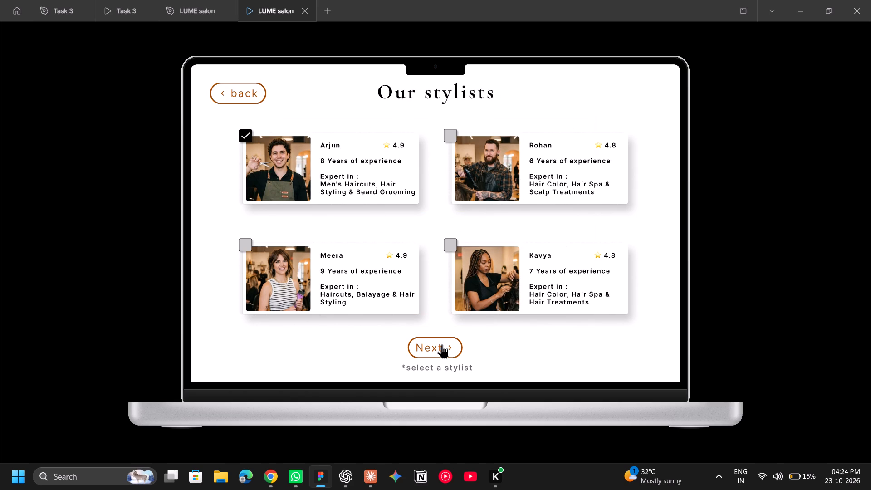
click(442, 344)
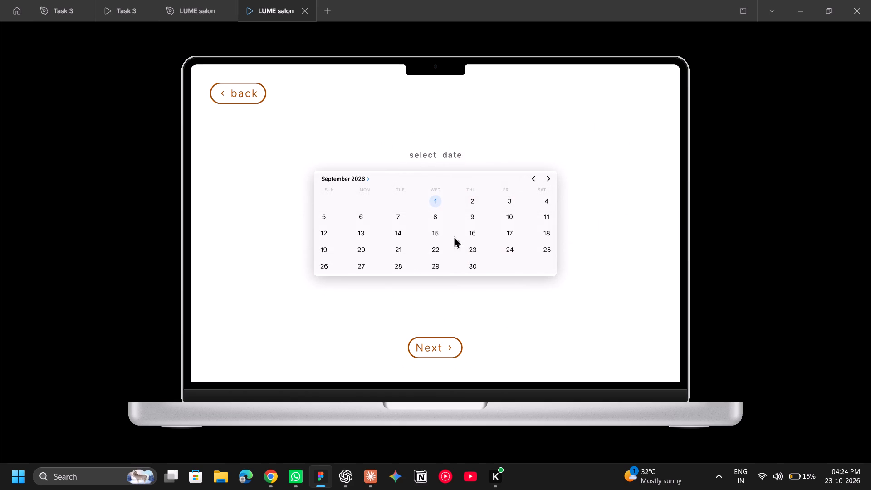
click(363, 253)
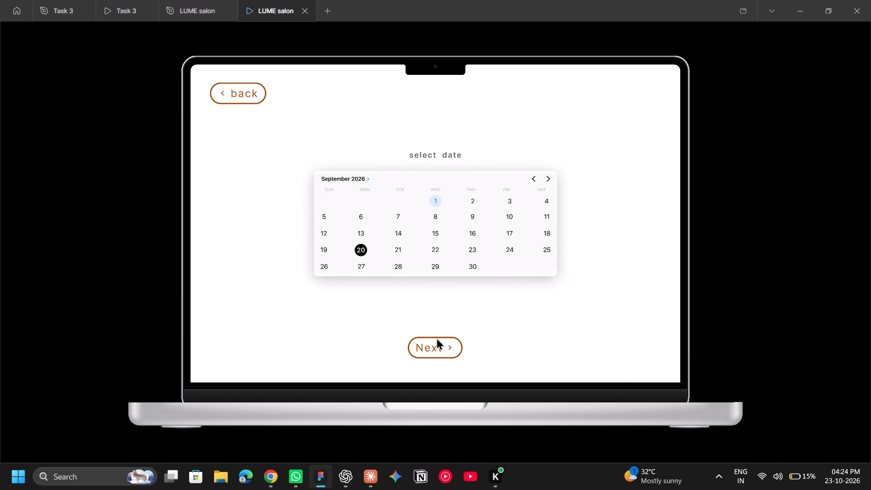
click(436, 343)
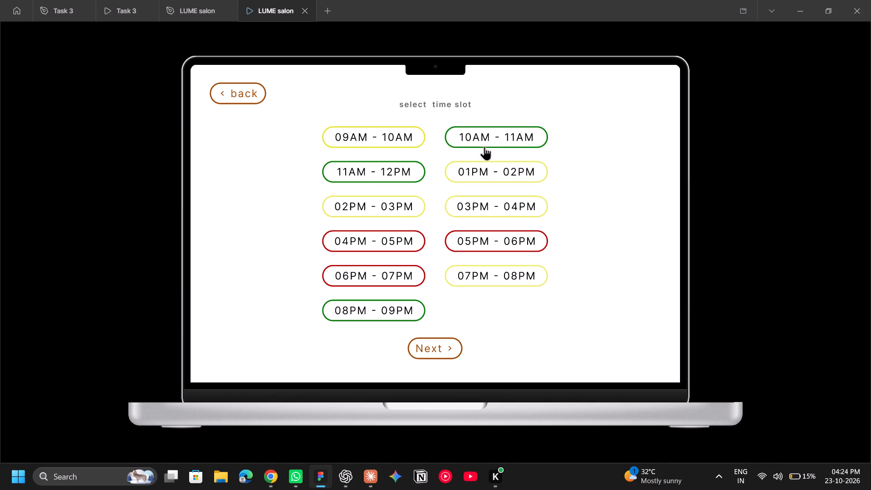
click(487, 144)
click(427, 351)
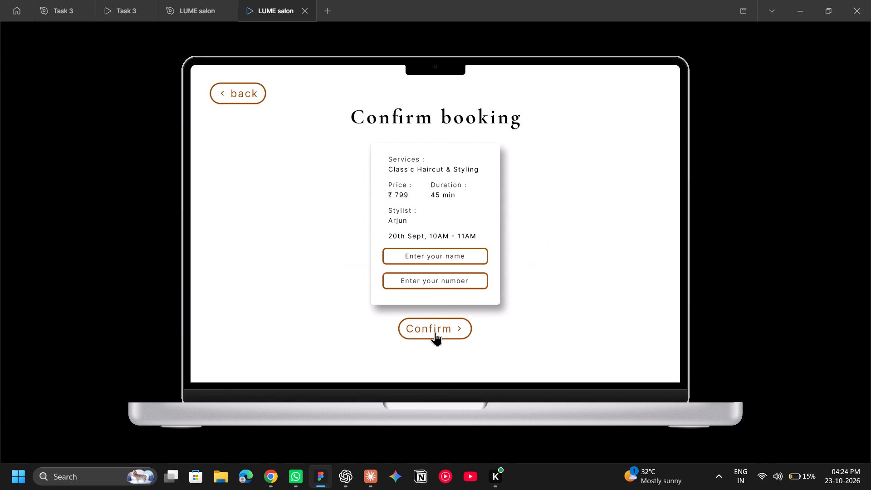
click(435, 332)
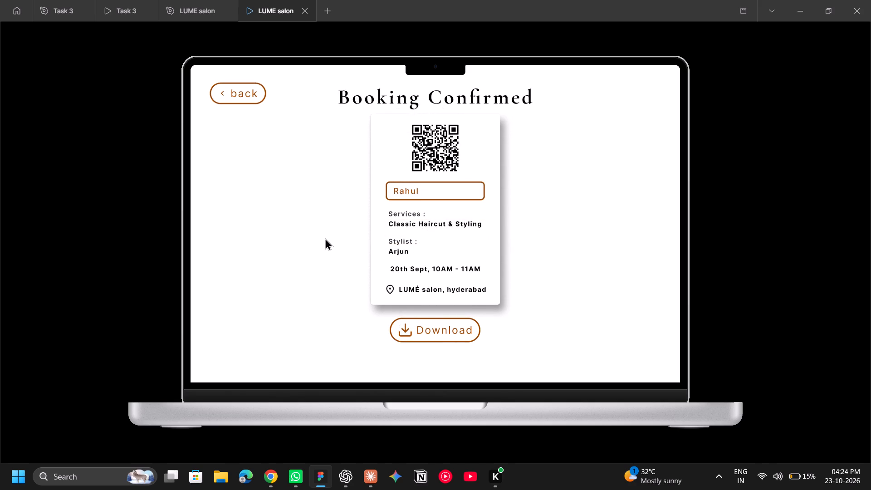
Go back through the booking screens to the prototype's homepage.
click(325, 238)
click(237, 90)
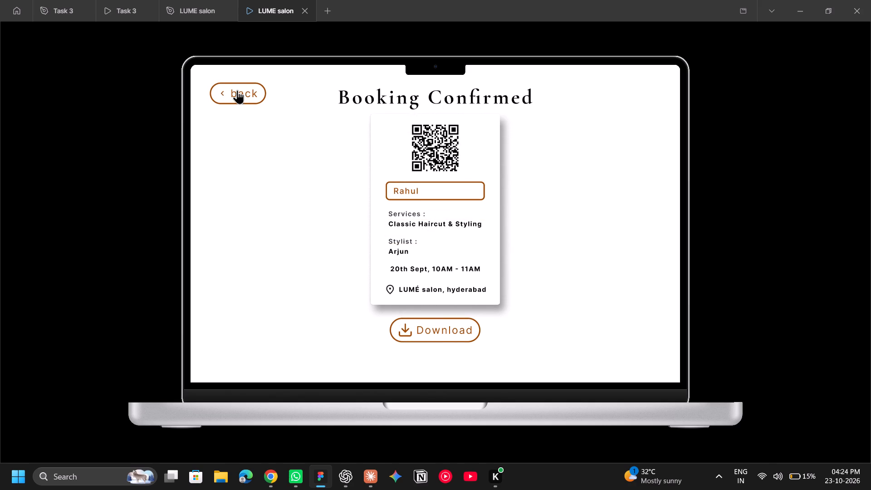
triple_click(237, 90)
triple_click(237, 90)
triple_click(237, 90)
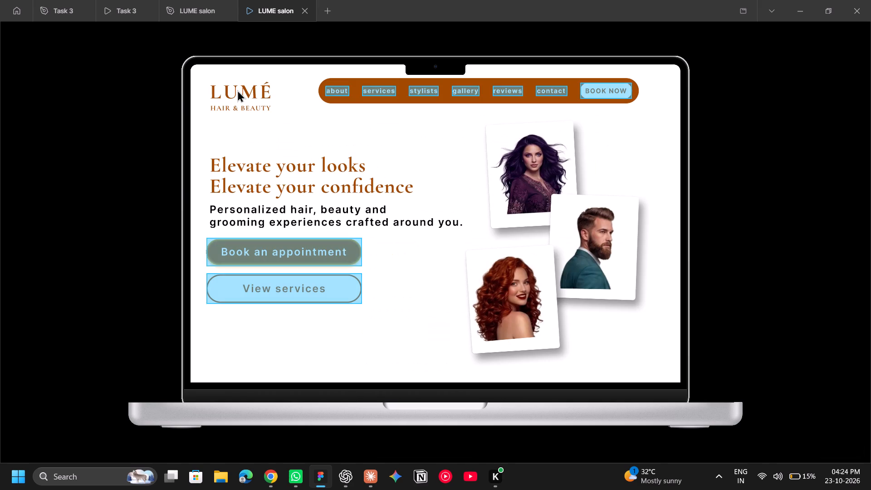
click(237, 90)
click(237, 90)
Examine the LUME salon design file's frames, including the small blank frame, the website page and the booking screens.
click(201, 11)
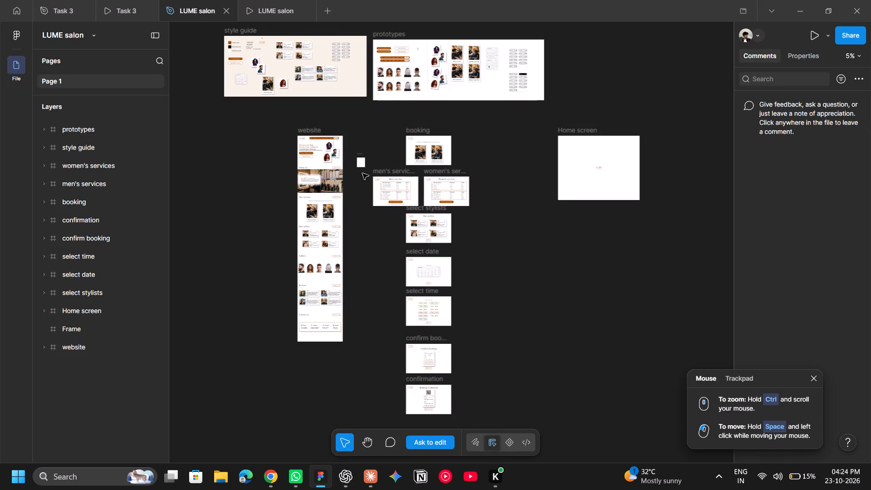
click(408, 143)
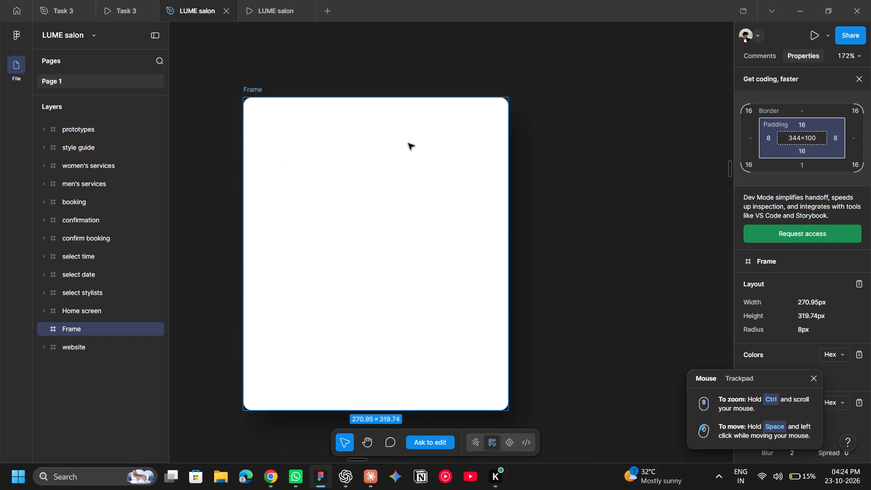
double_click(370, 226)
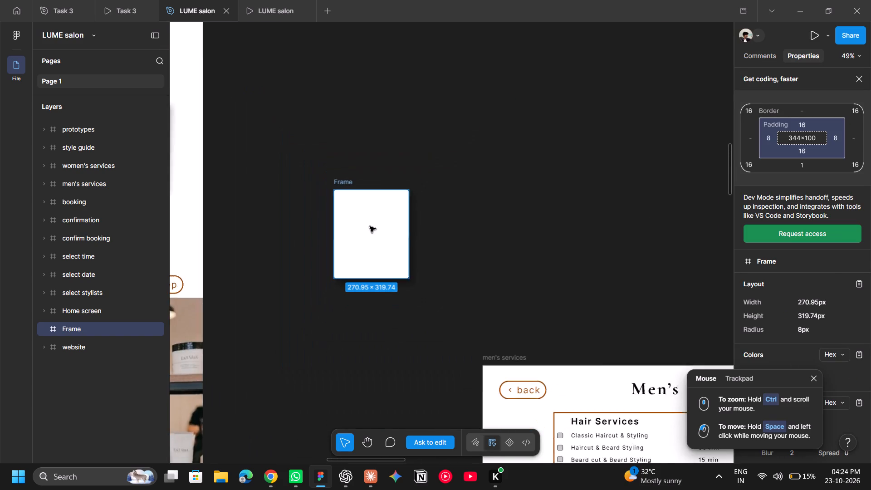
click(526, 218)
scroll(526, 218, down, 1)
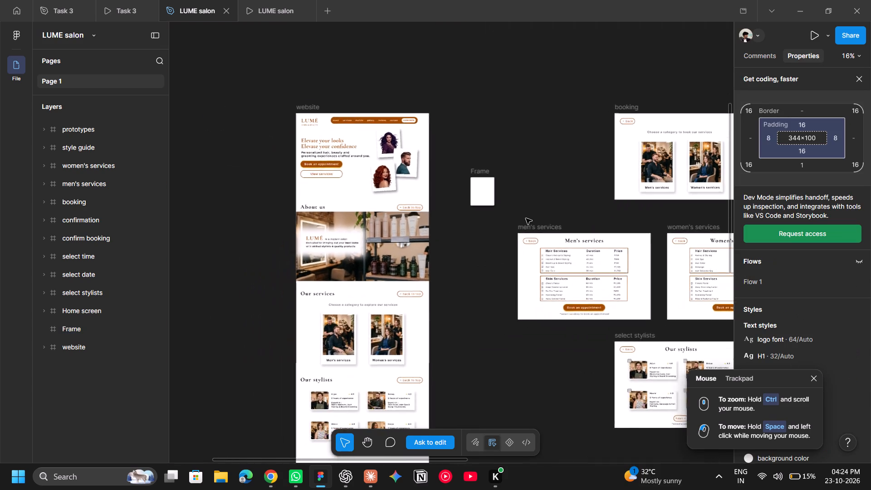
scroll(526, 218, down, 1)
scroll(526, 218, left, 2)
scroll(526, 218, down, 2)
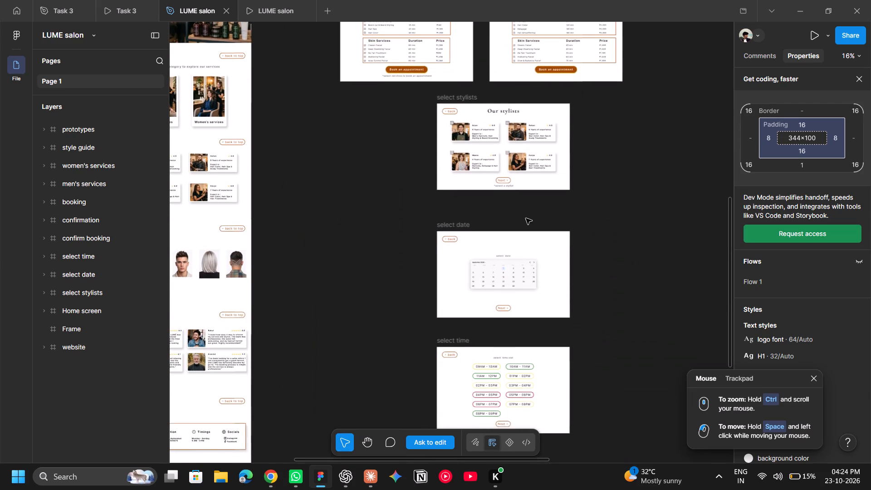
scroll(526, 218, down, 1)
scroll(526, 218, up, 1)
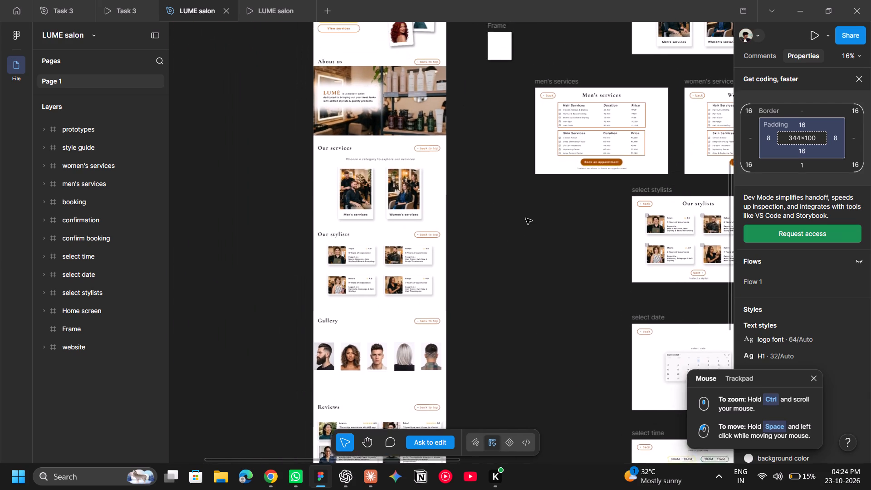
scroll(526, 218, up, 2)
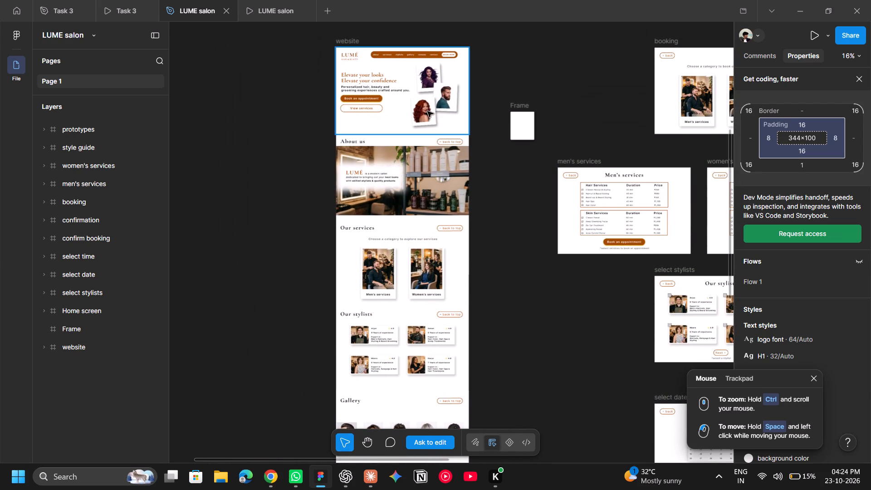
scroll(495, 224, down, 3)
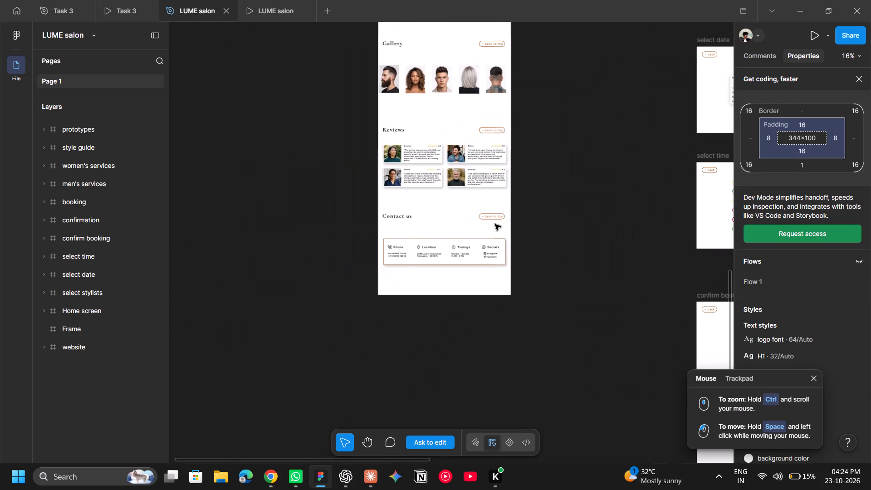
click(760, 56)
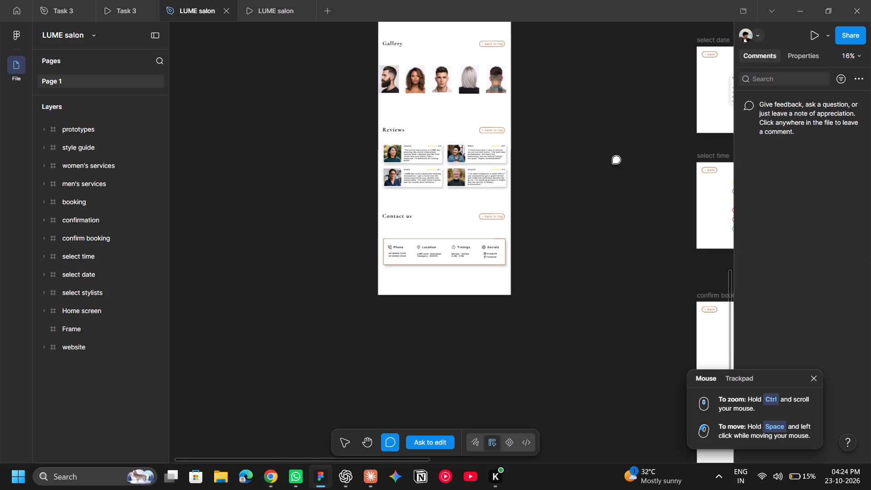
click(797, 55)
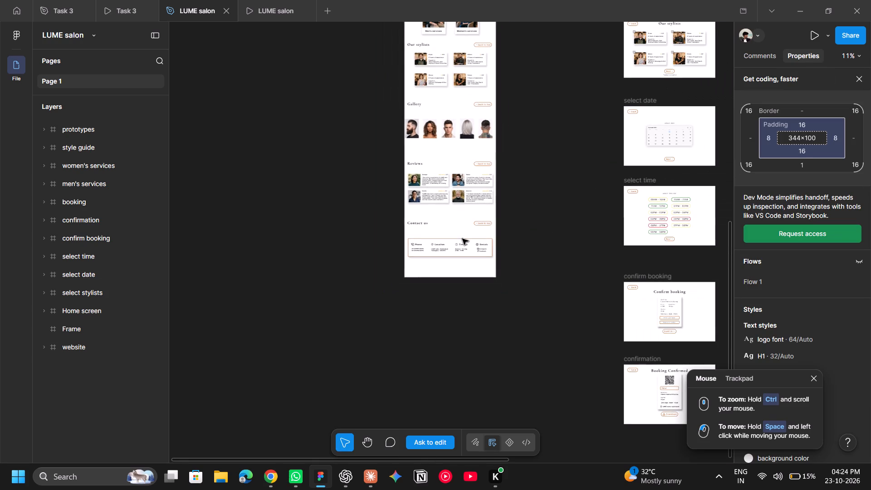
Close the LUME salon design file and its prototype.
click(224, 9)
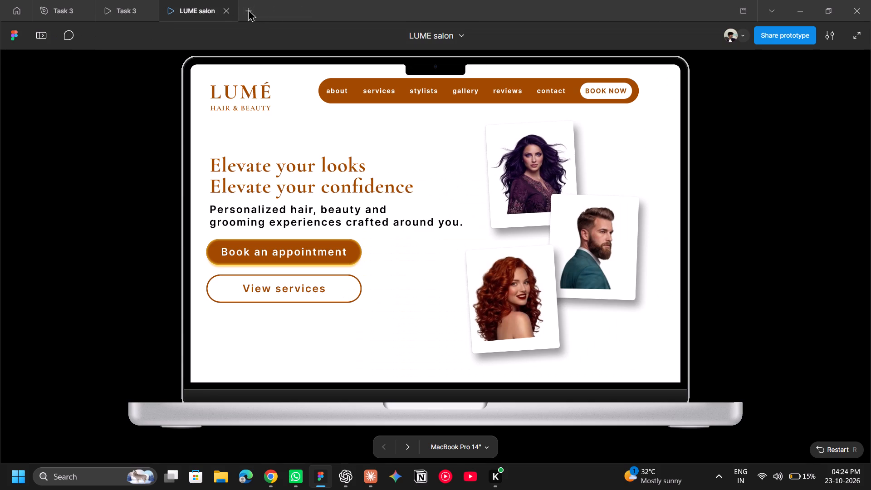
click(228, 8)
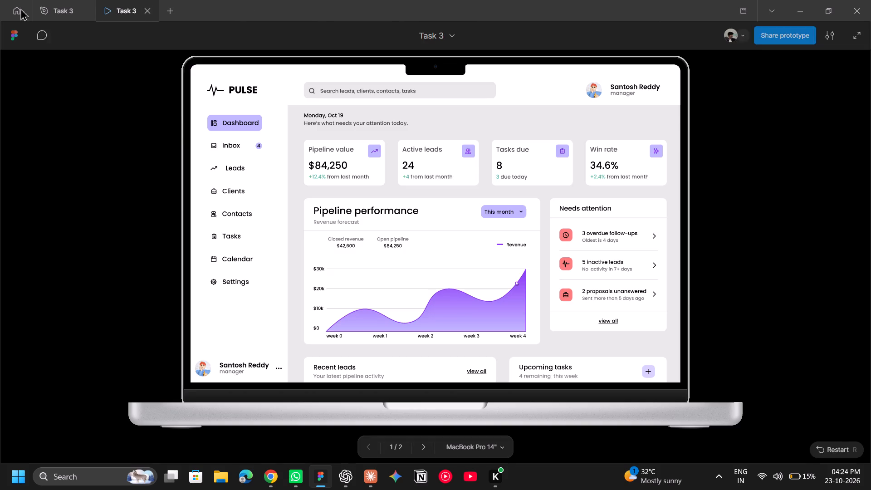
Go to the home screen of recent files and try to switch to the other saved account.
click(0, 1)
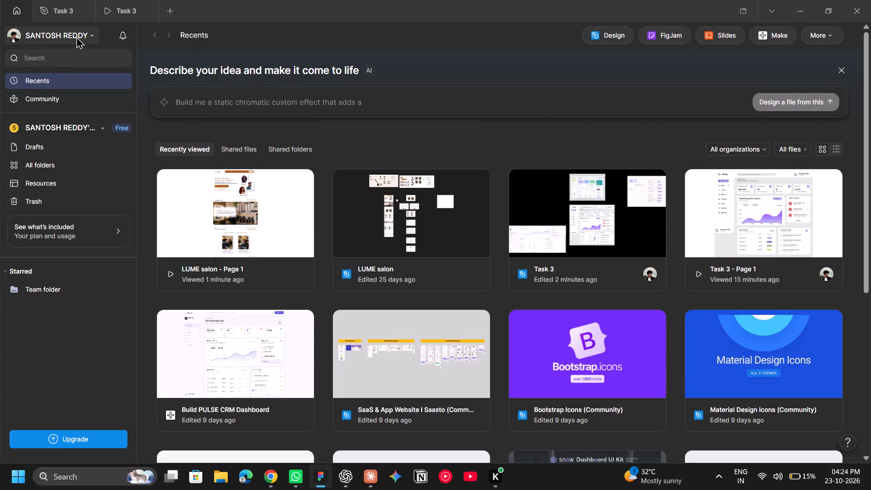
click(76, 36)
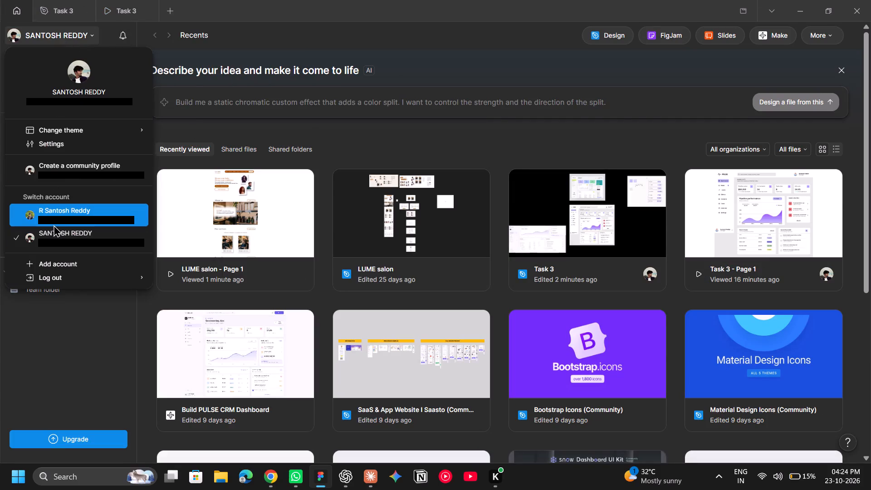
click(54, 224)
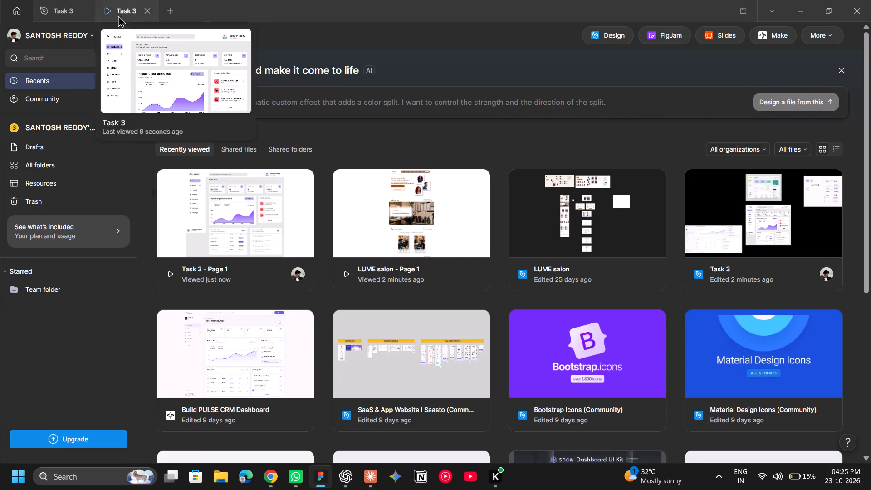
Switch to the other saved account on the free team plan and dismiss the plan-switching tip.
click(83, 26)
click(81, 32)
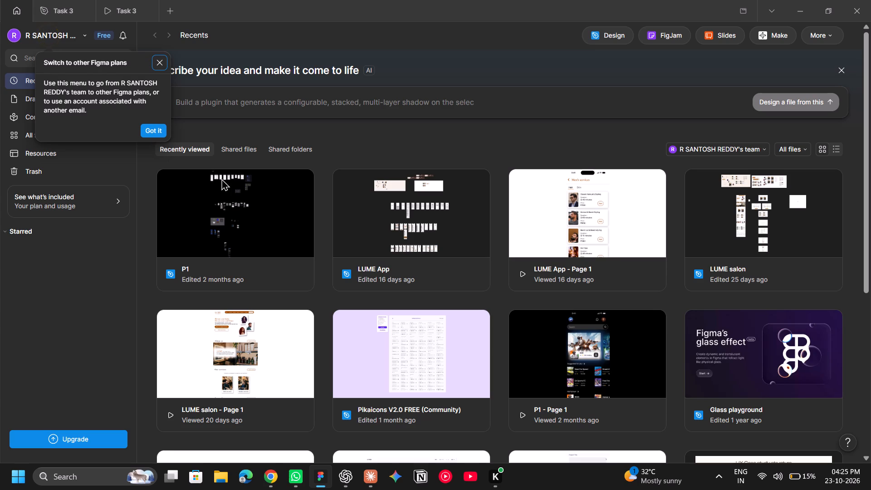
click(153, 126)
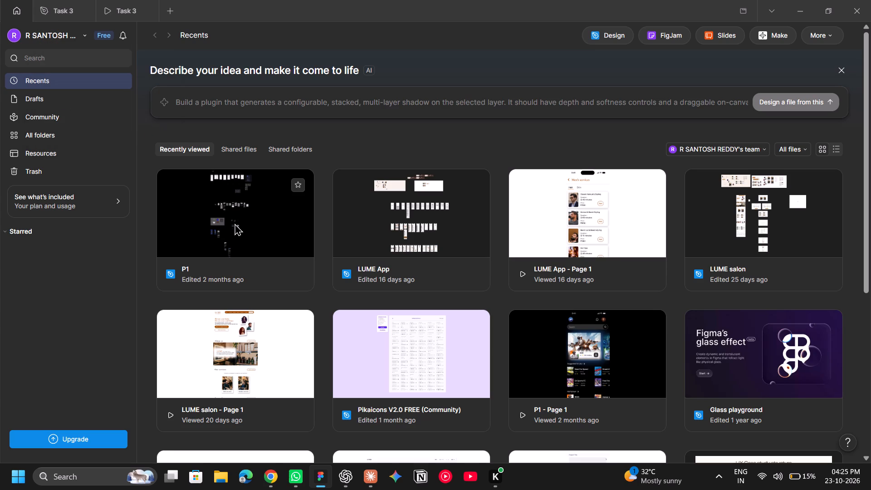
Open the P1 design file, close both Task 3 tabs and dismiss the code-on-canvas introduction.
double_click(235, 223)
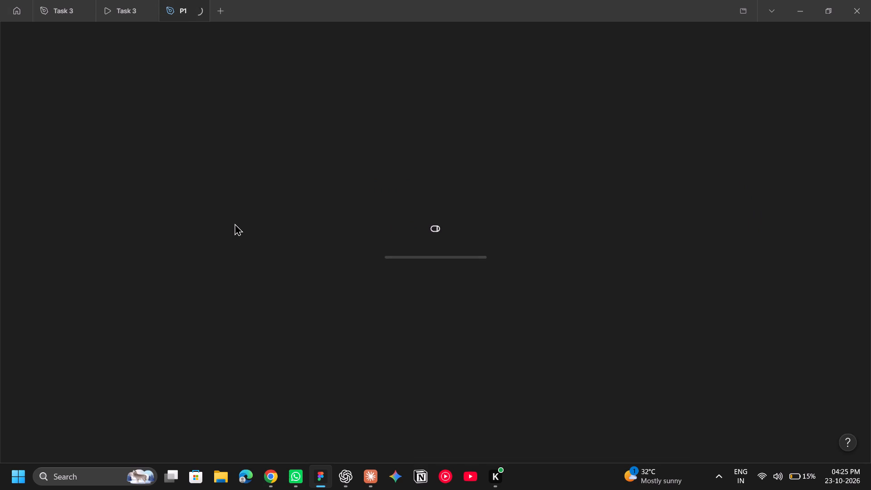
click(152, 10)
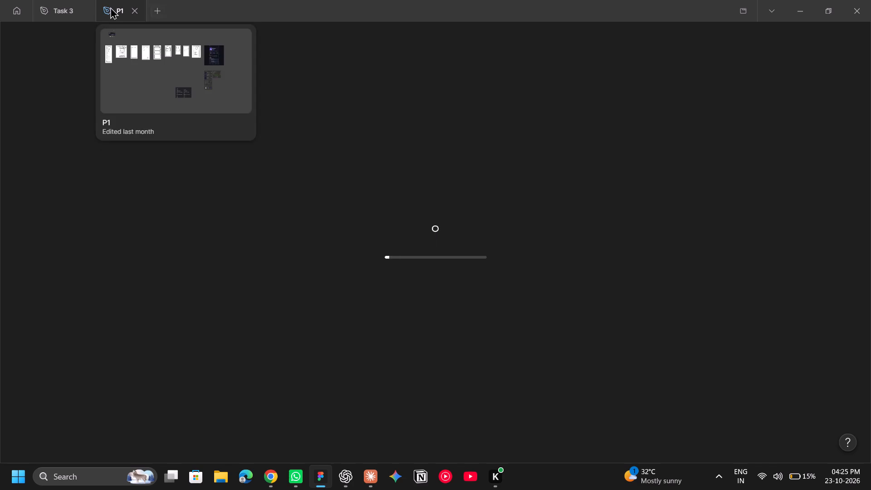
click(84, 7)
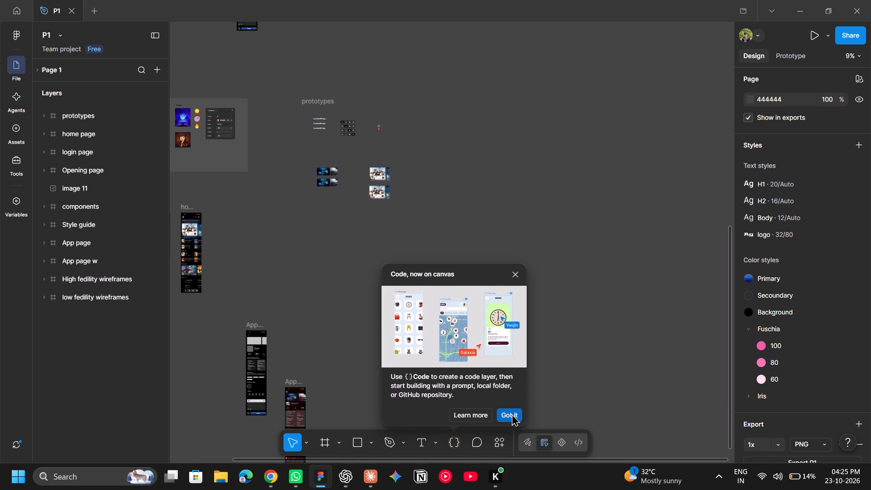
click(512, 414)
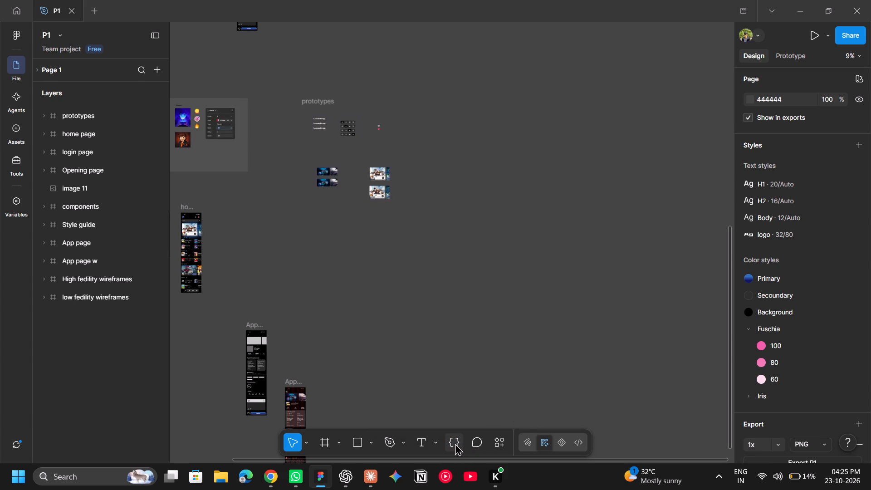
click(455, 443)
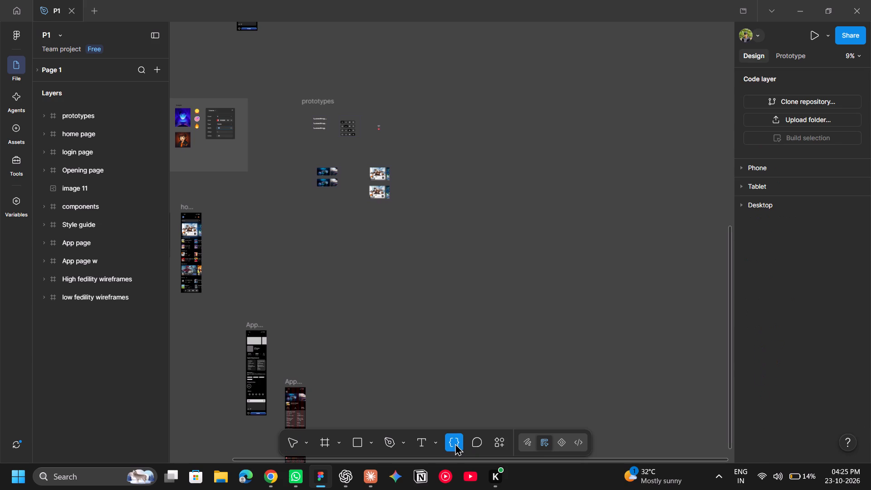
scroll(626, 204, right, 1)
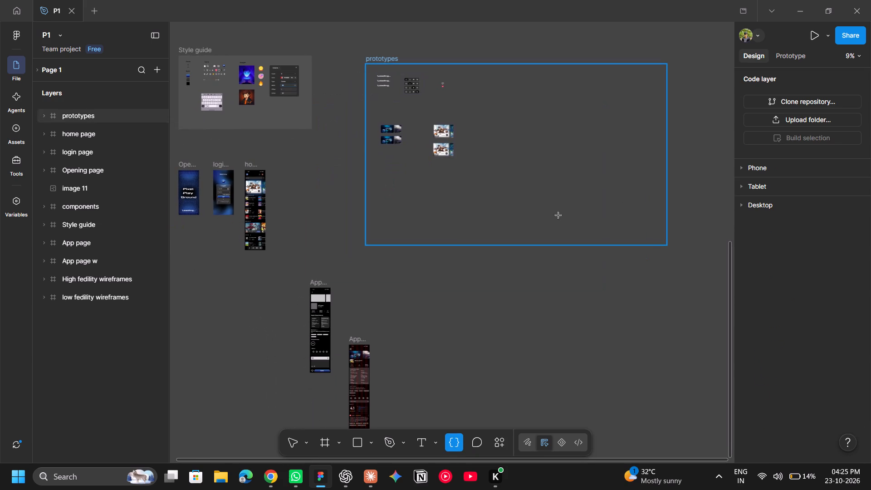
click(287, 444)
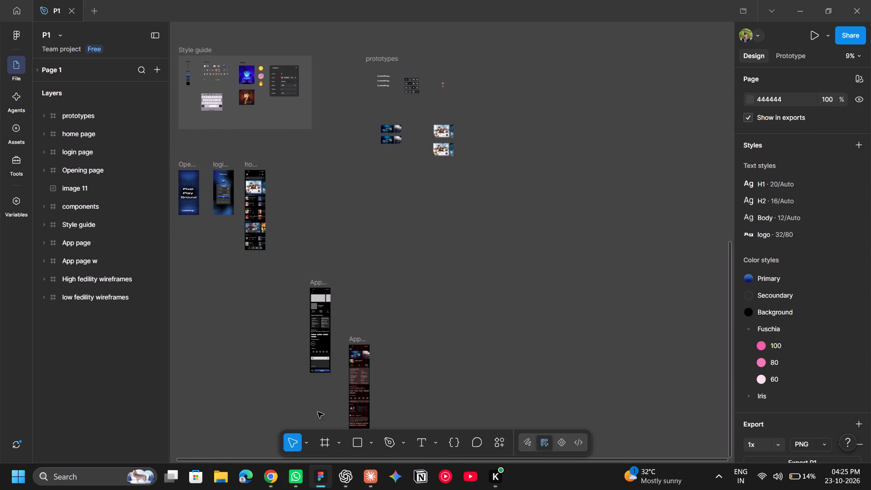
Widen the frame around the first row of rating chips under the App page's user review to 370.
scroll(379, 359, down, 4)
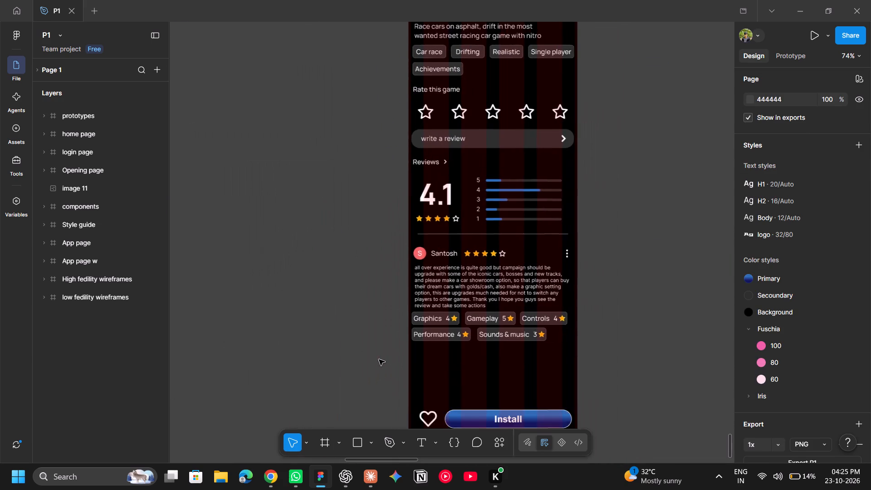
scroll(379, 359, left, 1)
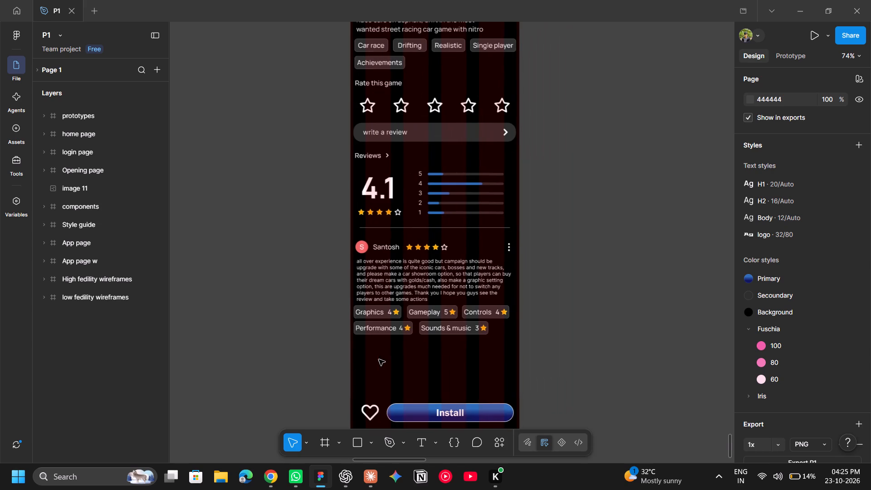
scroll(379, 359, up, 1)
double_click(372, 272)
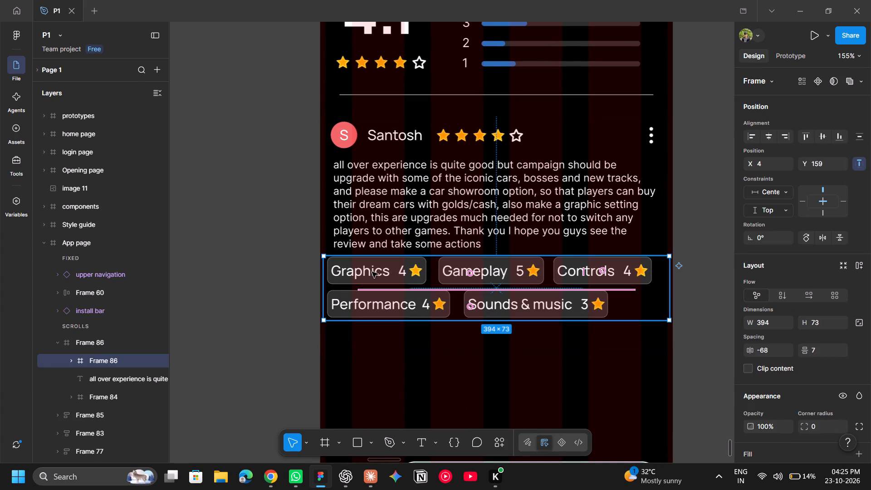
double_click(372, 272)
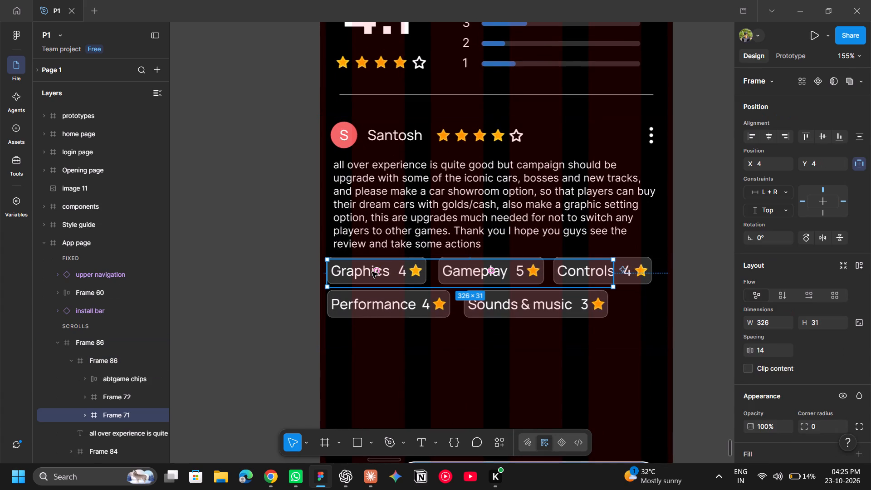
drag(614, 277, 650, 280)
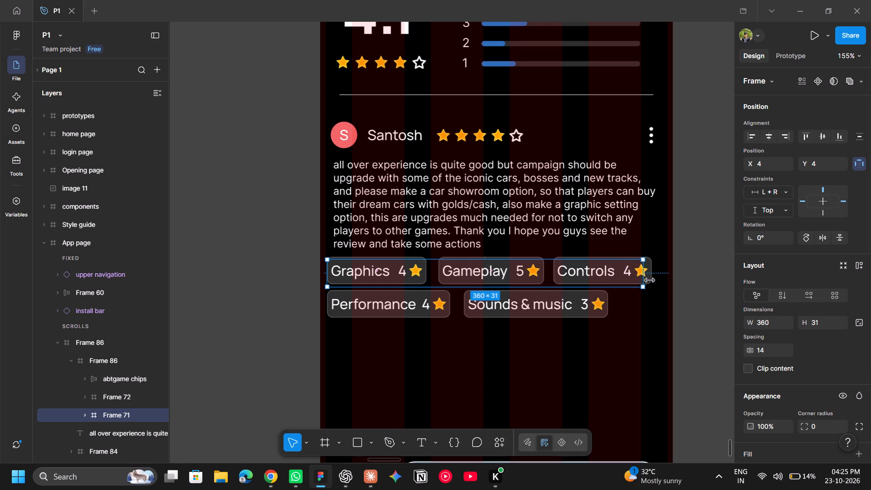
drag(650, 280, 653, 282)
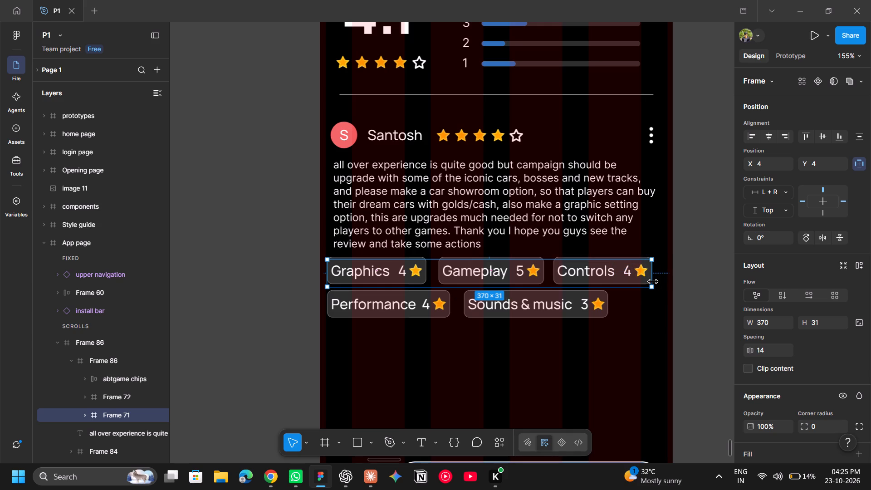
click(696, 271)
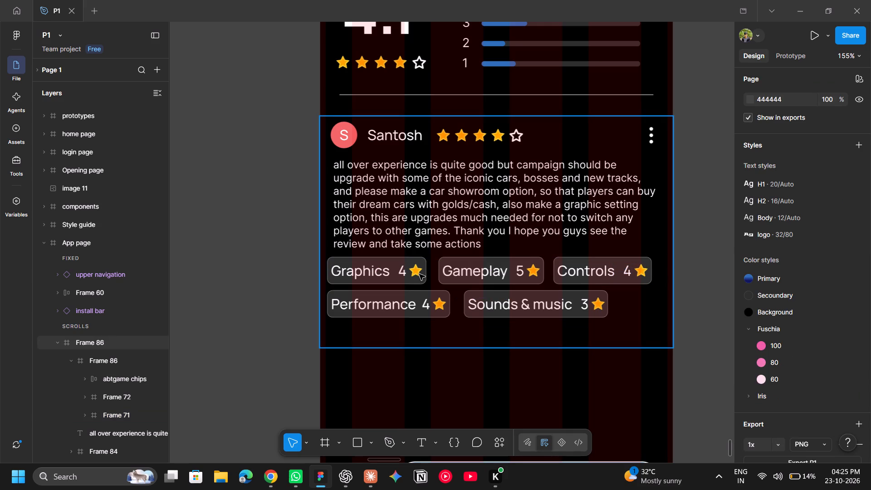
Centre the contents within all five rating chips, from Graphics to Sounds & music, using auto layout alignment.
double_click(420, 274)
double_click(420, 274)
double_click(420, 274)
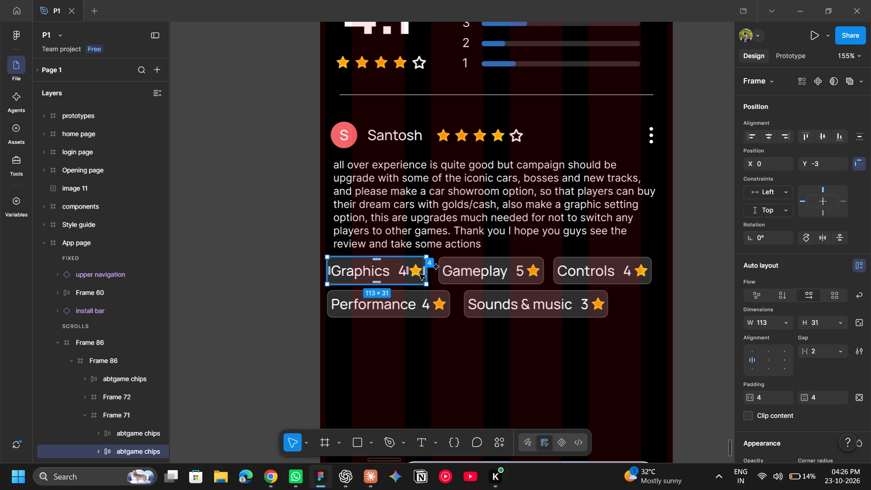
shift+click(472, 276)
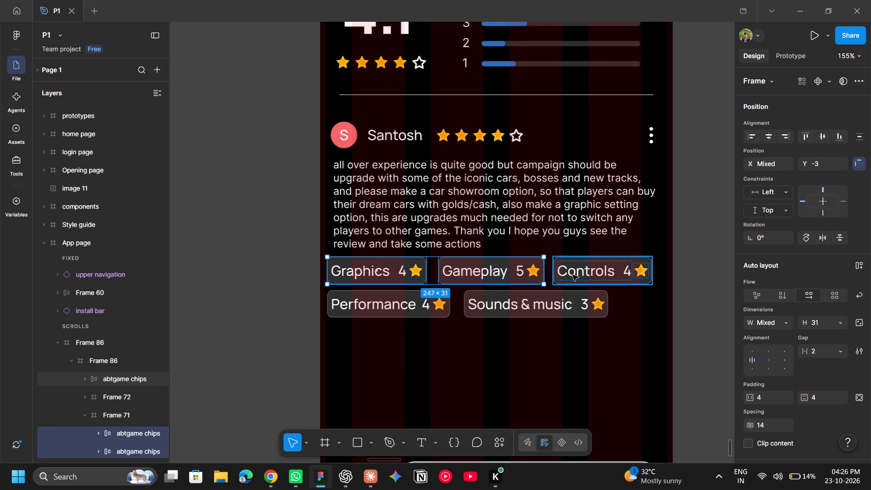
shift+click(573, 275)
shift+double_click(442, 314)
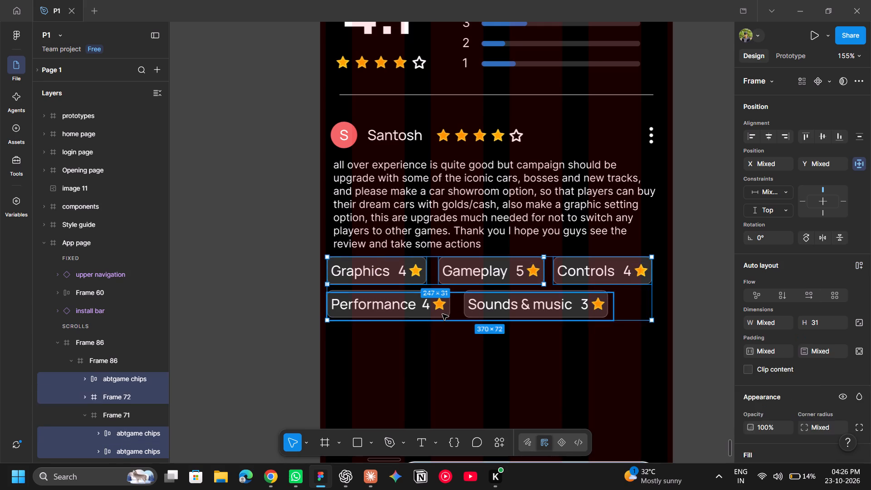
shift+click(492, 311)
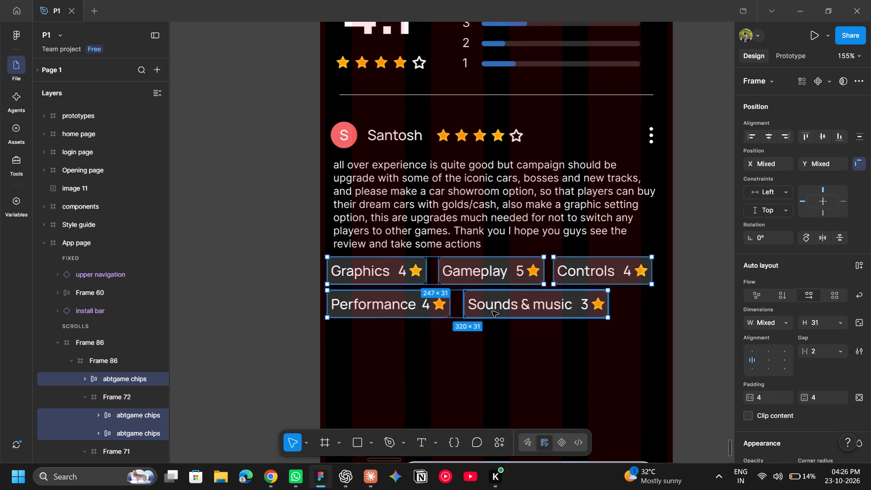
click(765, 357)
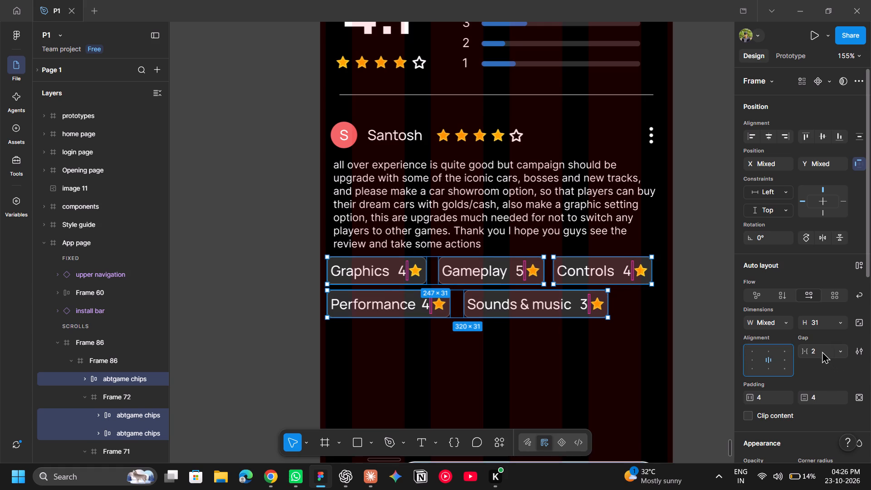
Set the auto layout gap inside the five rating chips to 4.
click(822, 351)
key(BackSpace)
key(4)
key(Return)
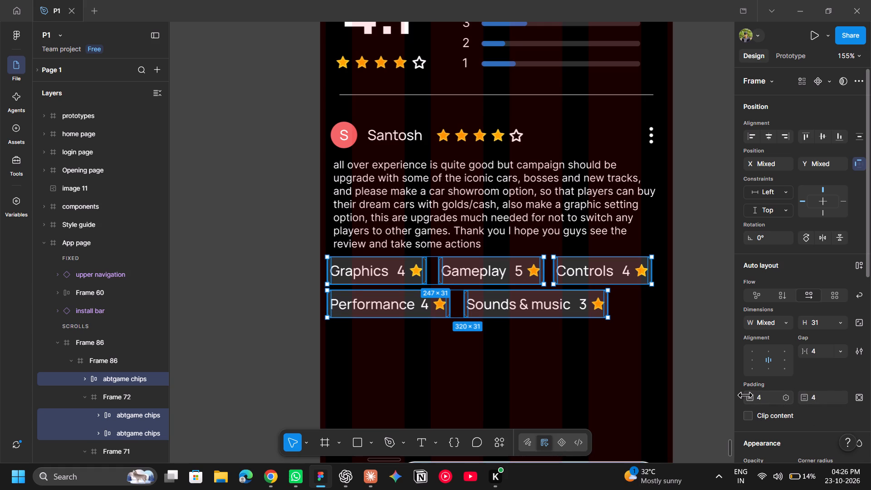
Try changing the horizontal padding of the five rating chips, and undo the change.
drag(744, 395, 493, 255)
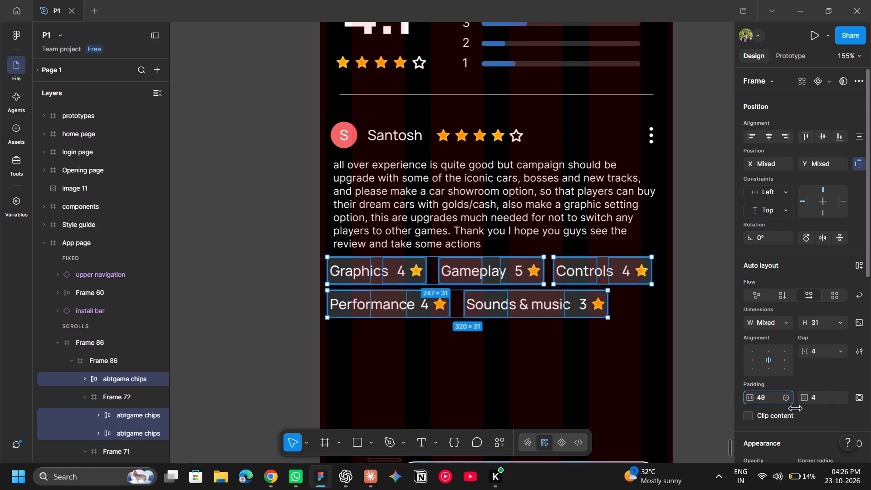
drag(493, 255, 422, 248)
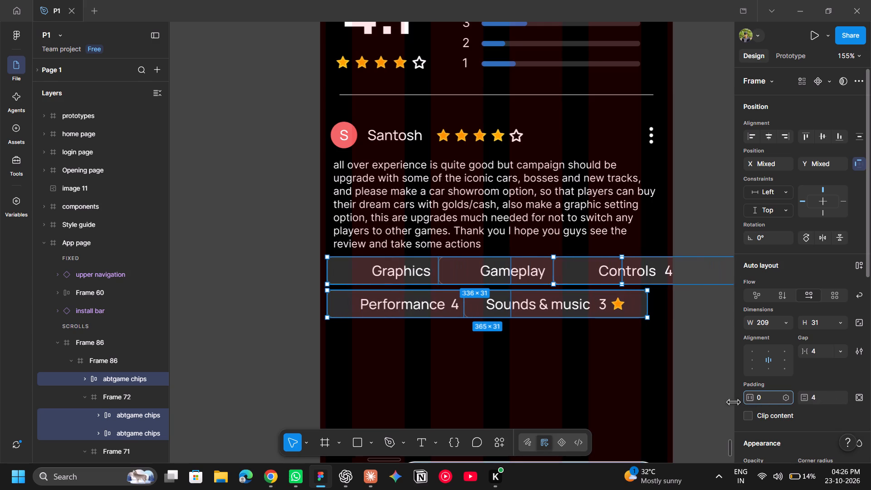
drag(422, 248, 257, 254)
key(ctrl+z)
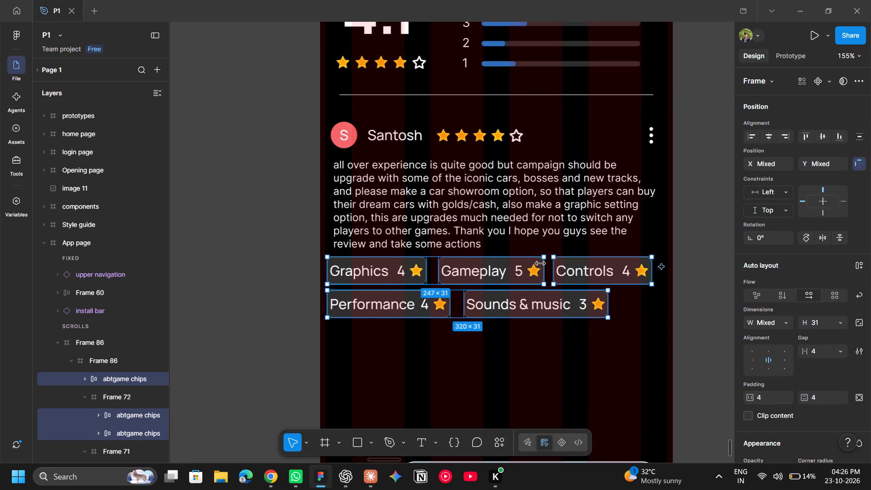
Group the five rating chips under the user review.
right_click(493, 287)
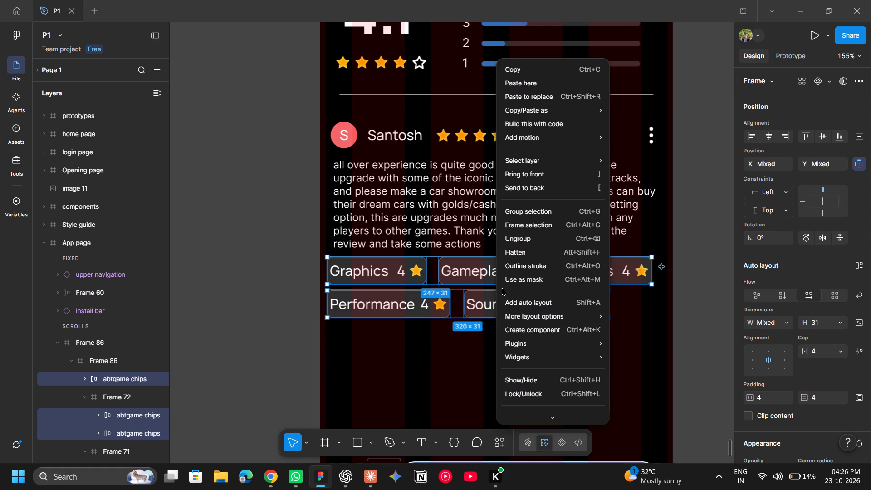
click(529, 209)
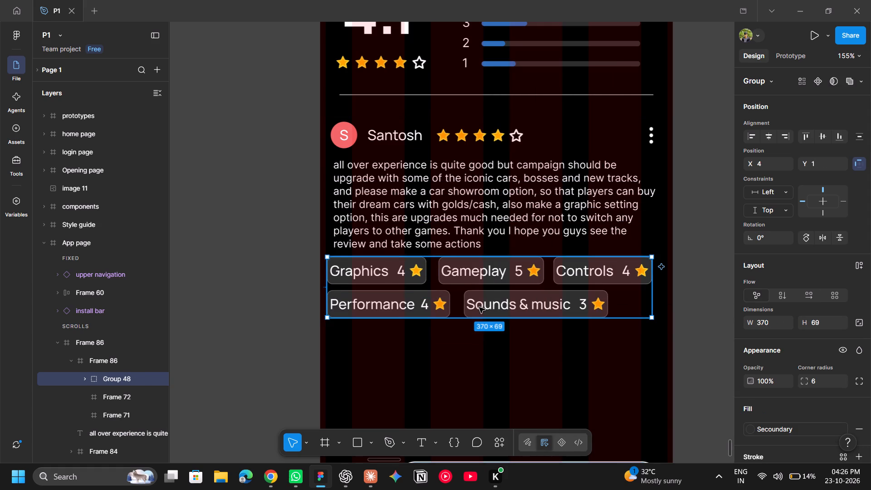
click(479, 307)
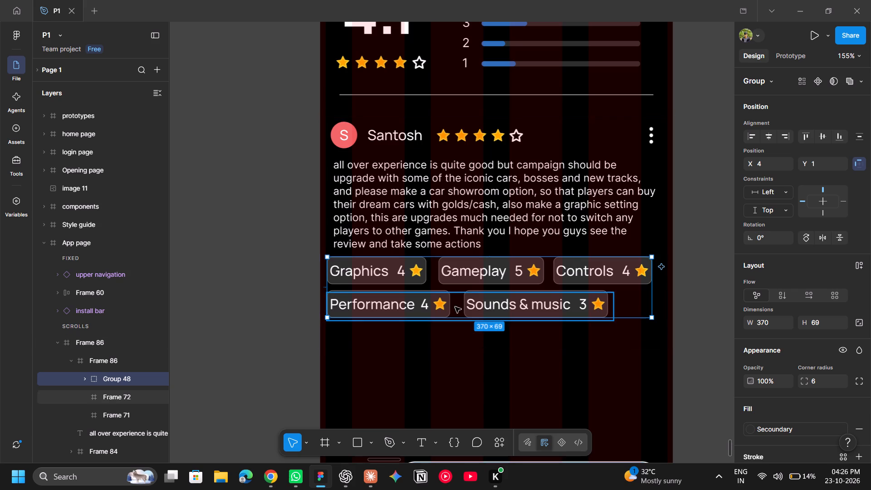
Examine the grouped rating chips, their parent frame and the individual Controls, Gameplay and Graphics chips.
scroll(455, 307, up, 1)
scroll(455, 307, down, 2)
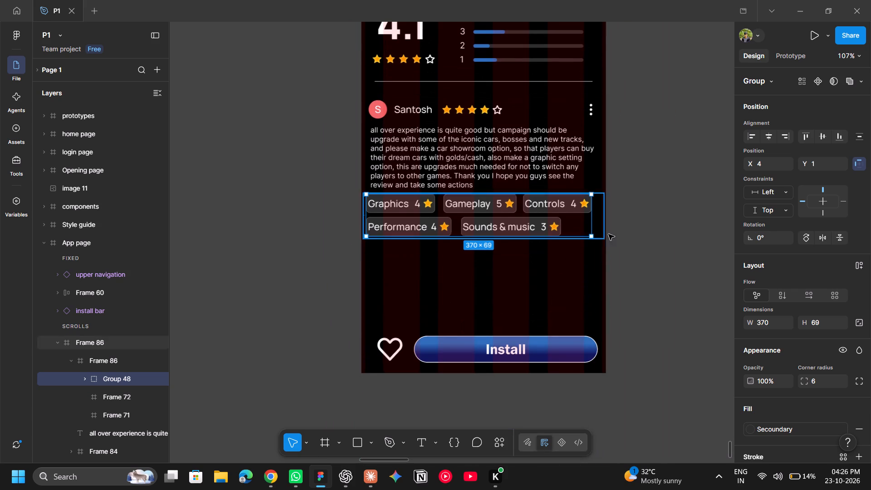
click(632, 221)
triple_click(552, 212)
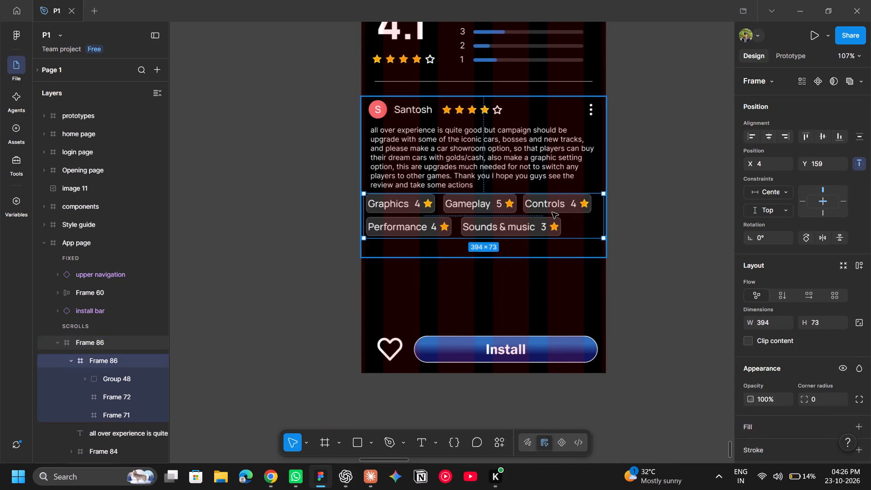
click(569, 214)
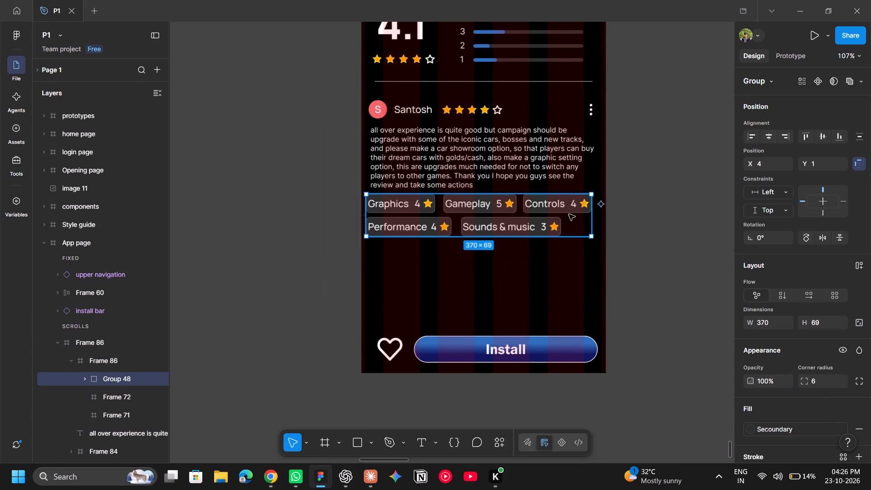
double_click(537, 207)
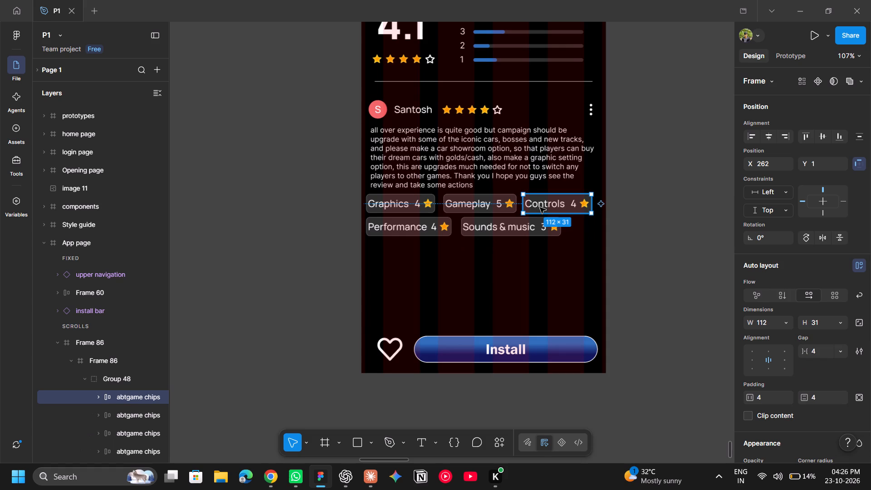
double_click(493, 206)
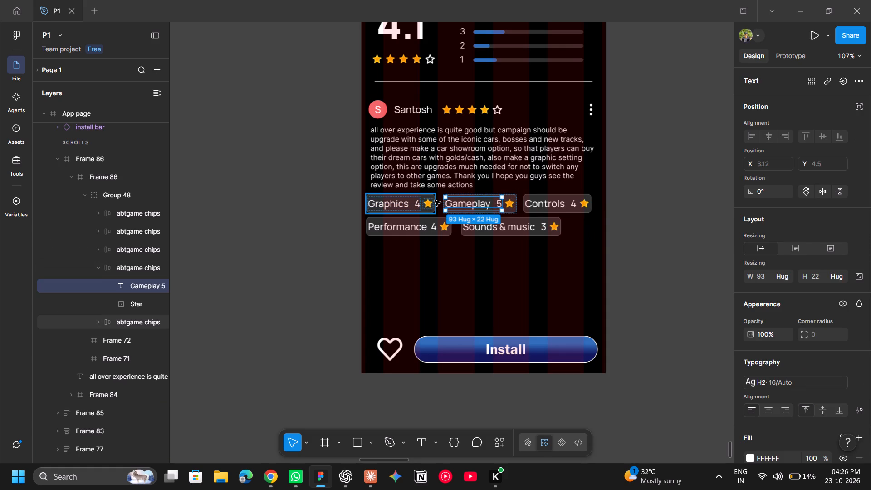
click(435, 200)
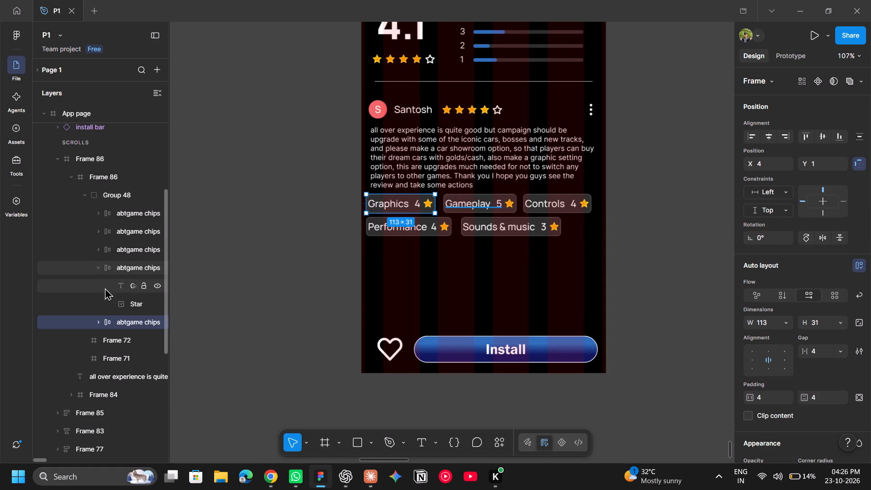
Examine the rating chips' parent frame, the chip group and the individual chip layers under the user review.
click(412, 259)
click(474, 233)
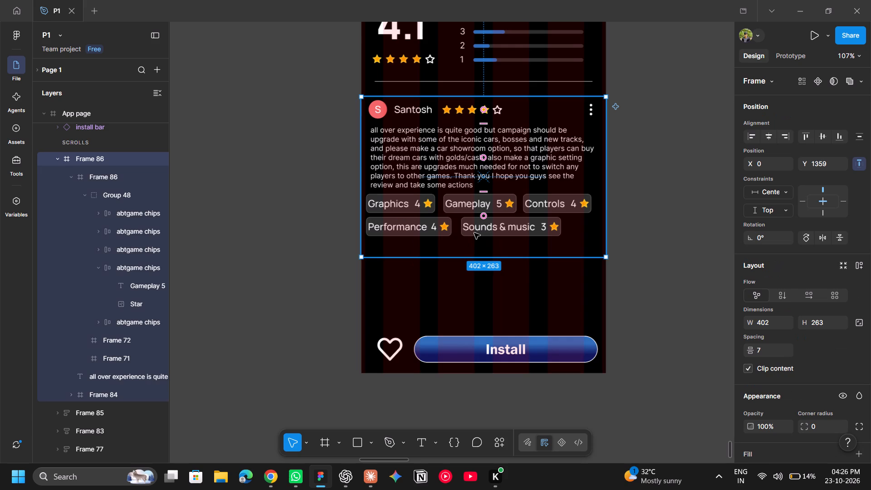
double_click(491, 209)
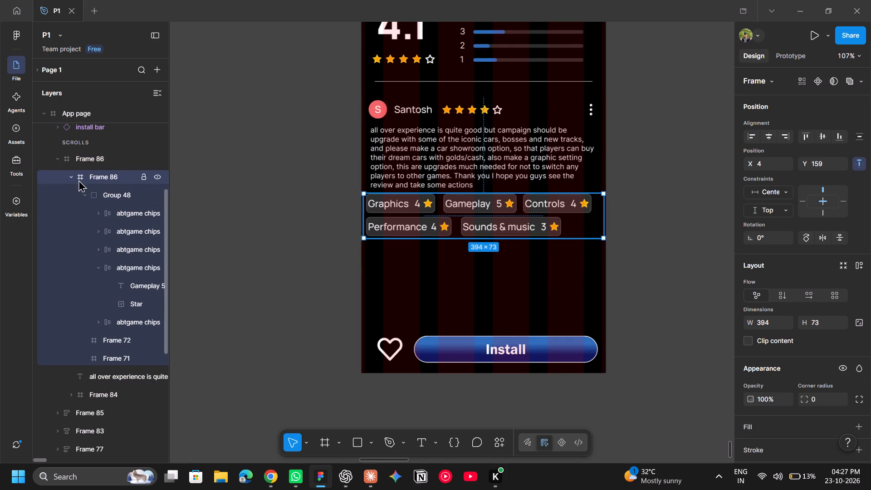
click(106, 199)
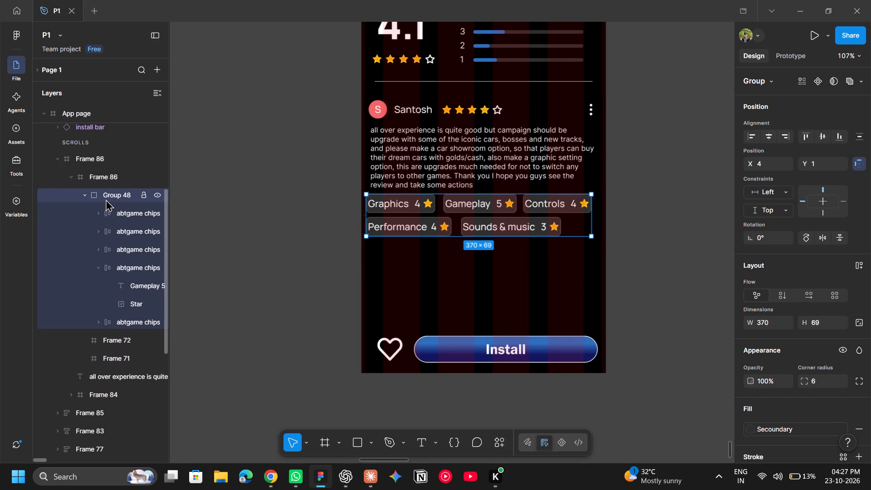
click(100, 179)
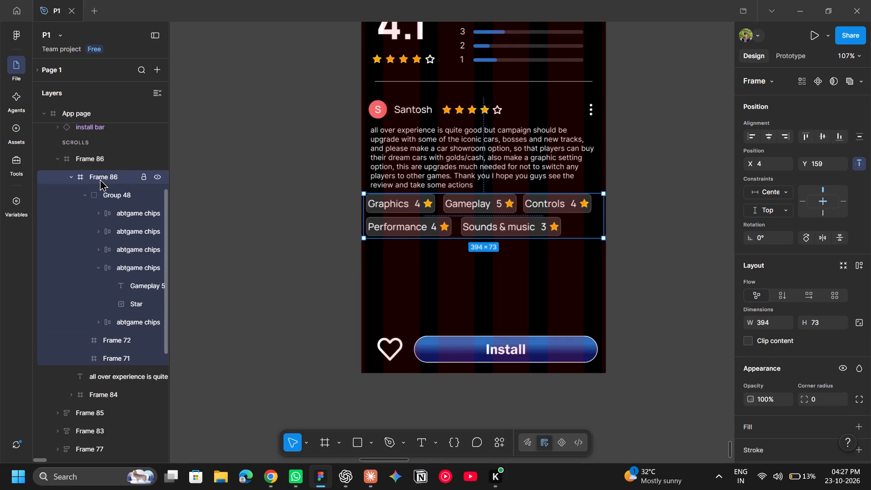
click(104, 191)
click(118, 211)
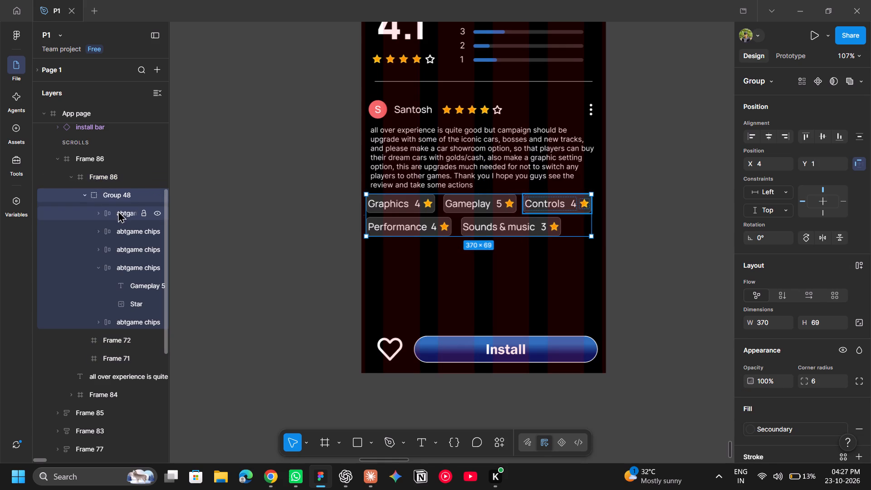
click(119, 227)
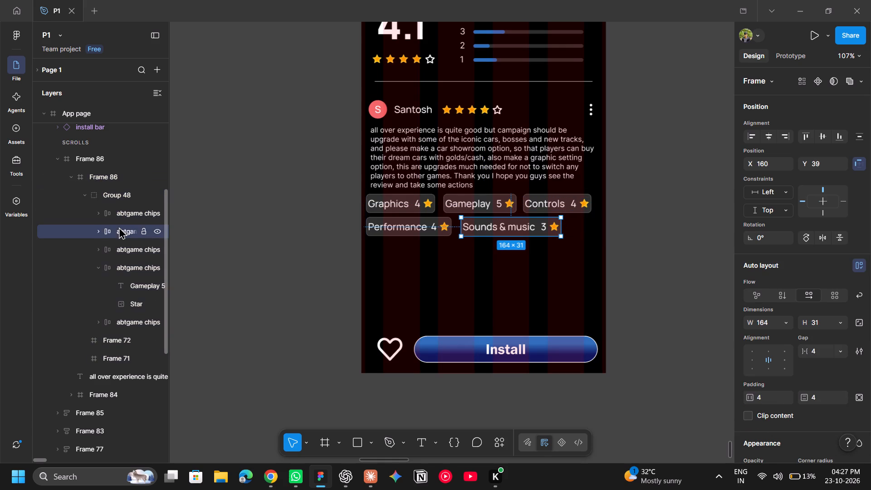
click(125, 247)
click(126, 270)
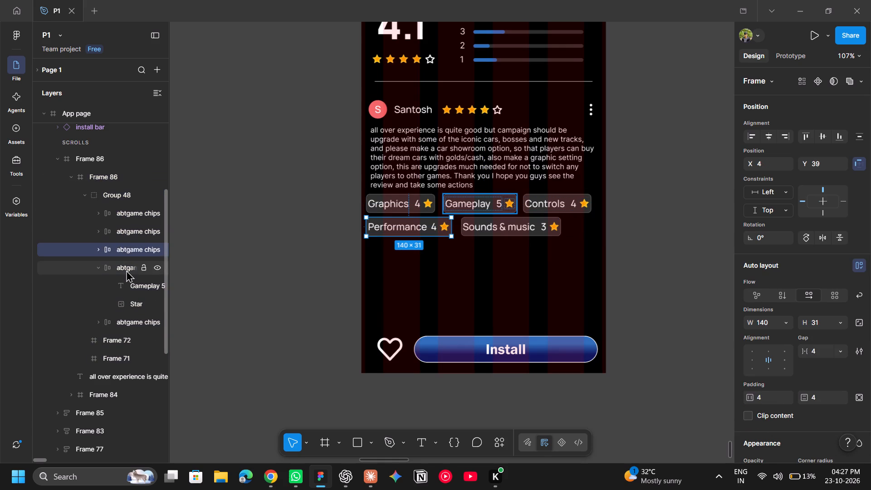
click(123, 322)
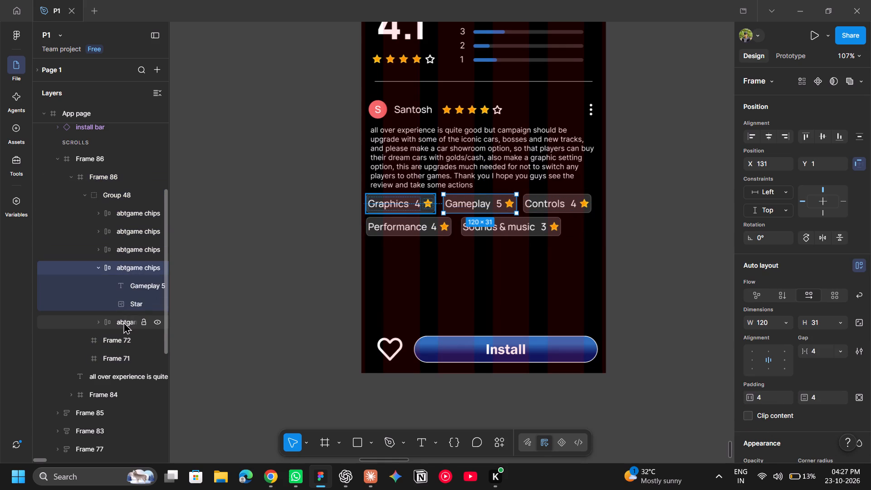
Ungroup the empty Frame 72 and Frame 71 inside the rating chips' parent frame.
click(121, 340)
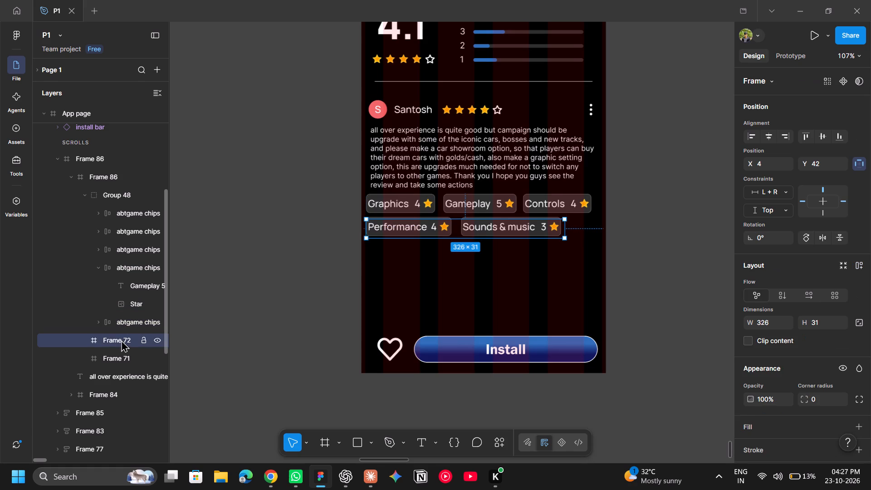
click(143, 340)
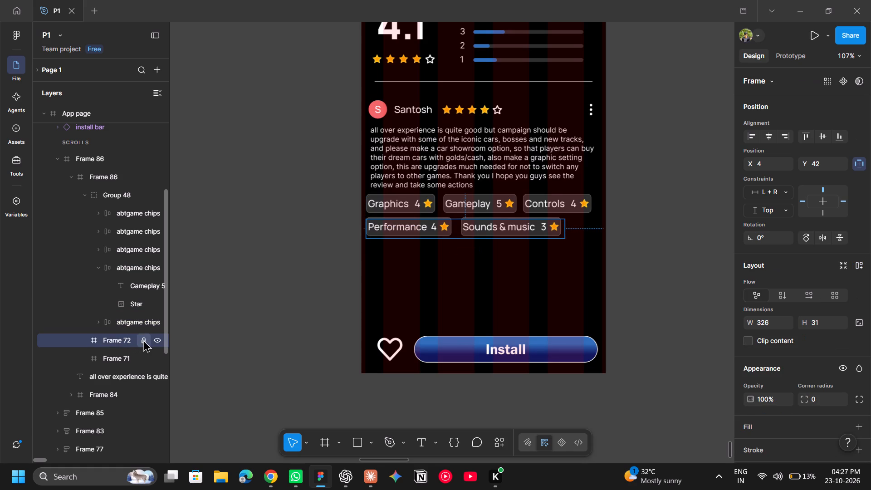
click(142, 340)
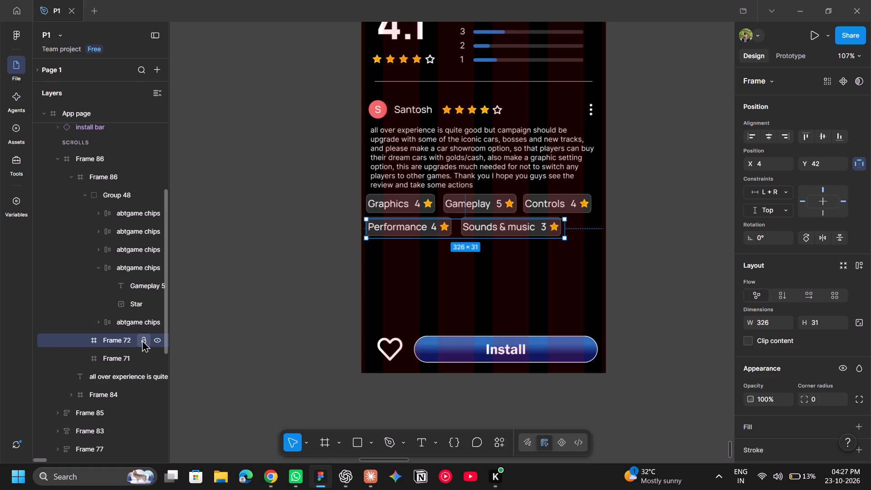
right_click(113, 335)
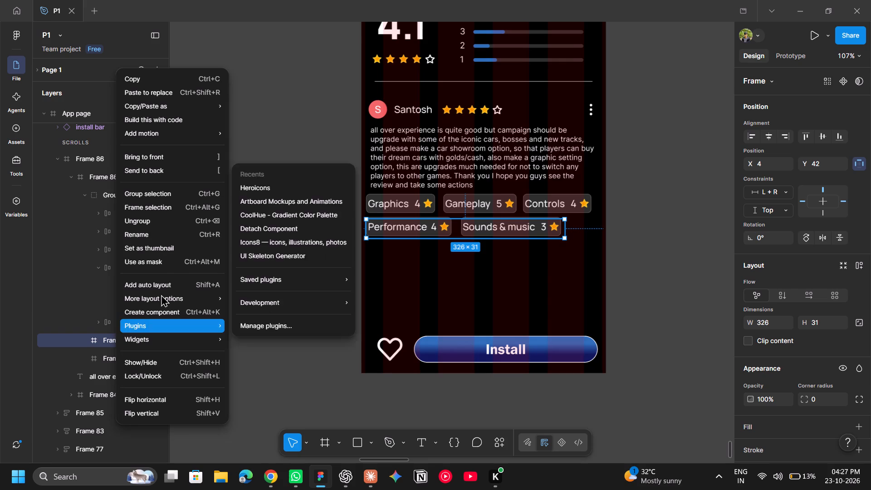
click(164, 223)
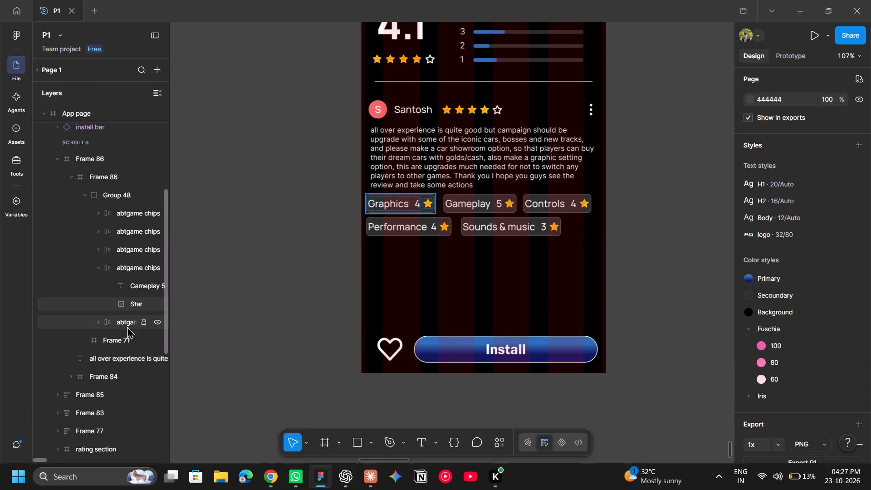
click(121, 338)
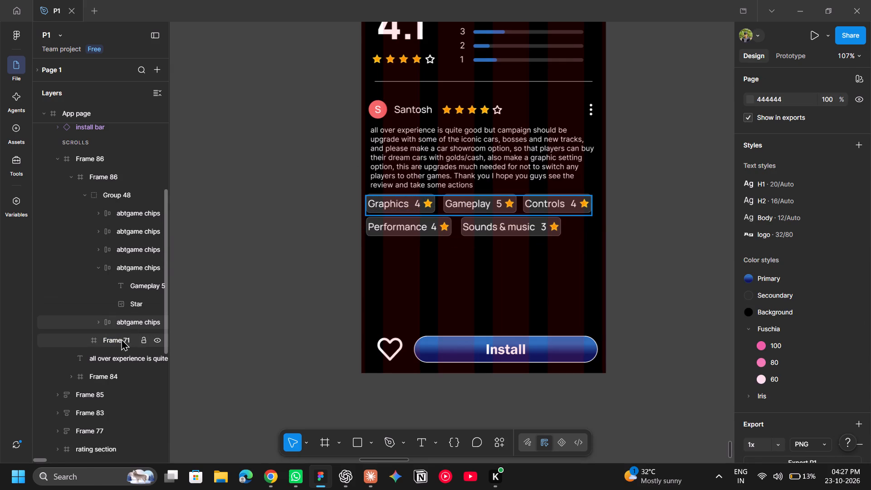
right_click(121, 338)
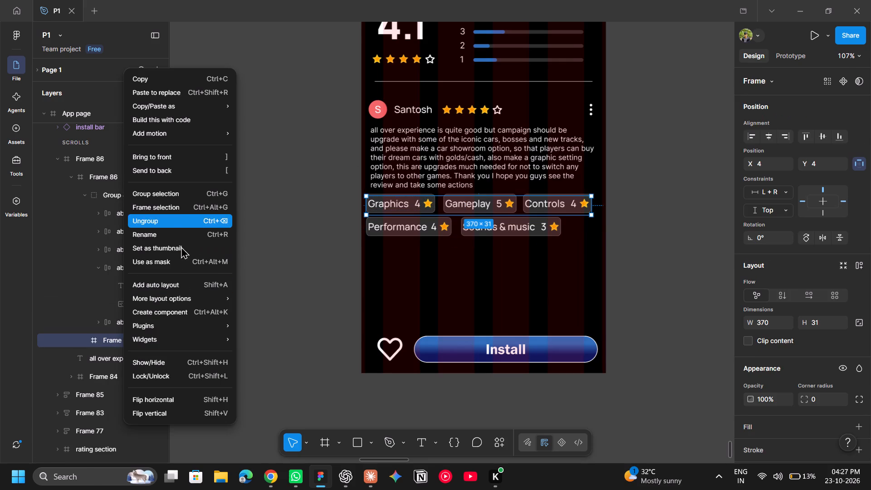
click(170, 220)
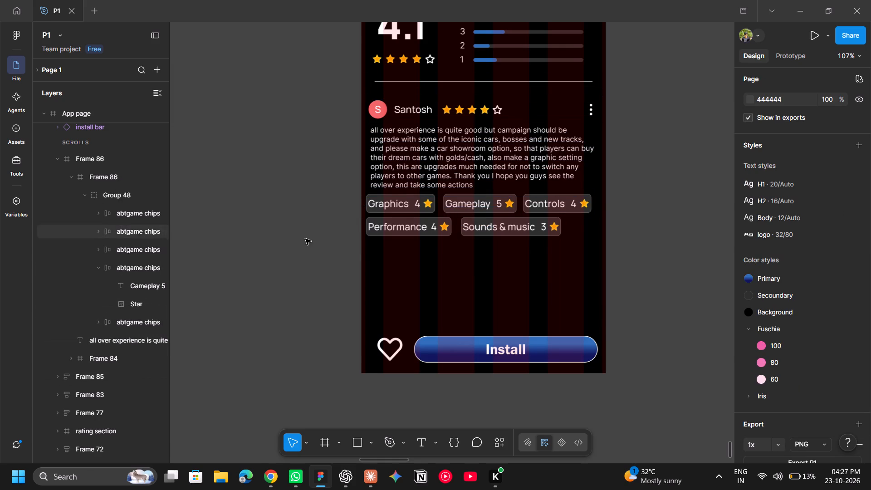
Tidy up the five rating chips into evenly spaced rows with 13 horizontal and 7 vertical spacing.
click(435, 208)
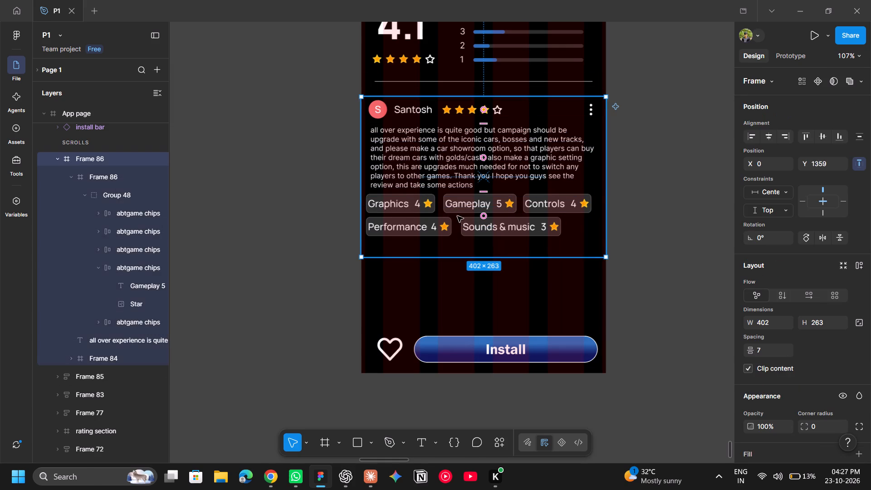
double_click(460, 216)
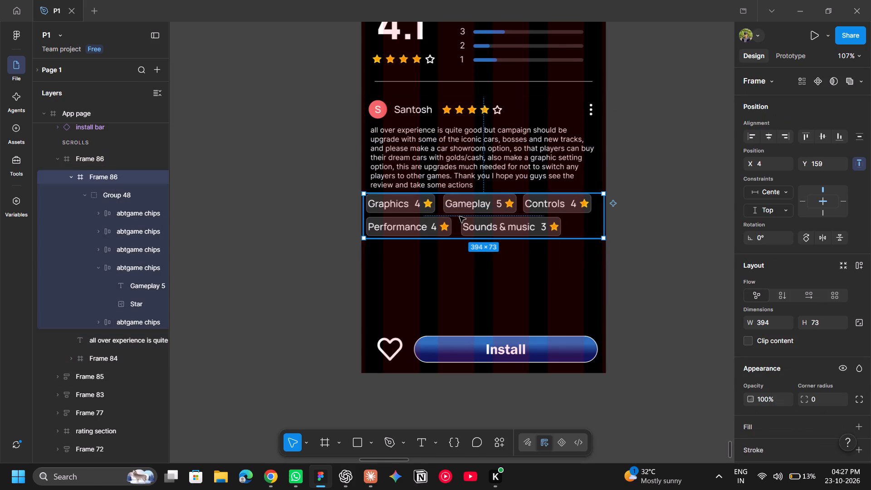
double_click(420, 206)
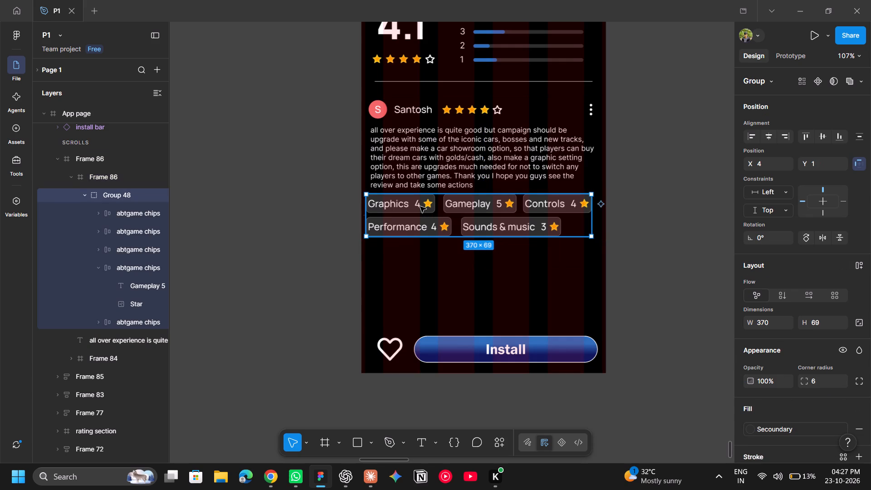
double_click(420, 206)
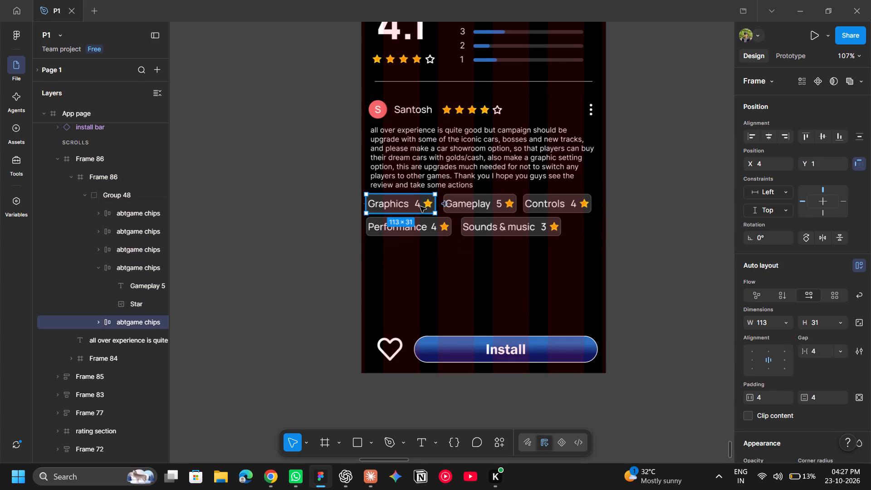
shift+click(494, 213)
shift+click(539, 211)
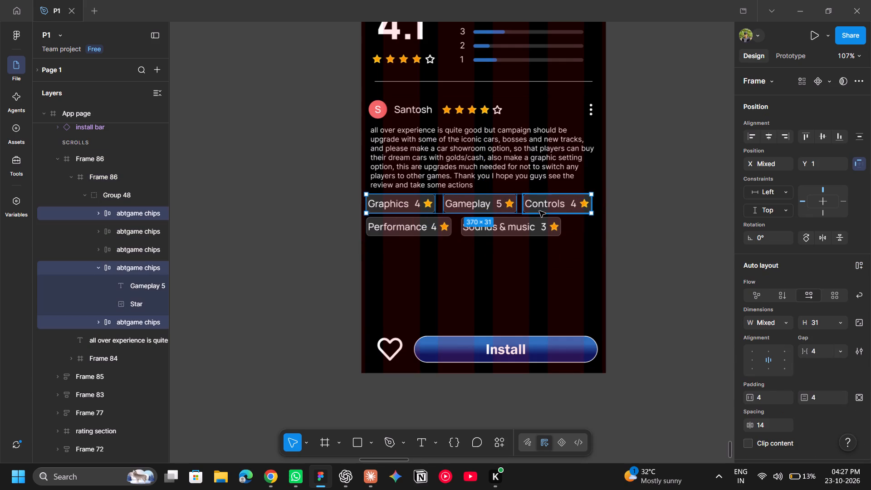
shift+click(439, 230)
shift+click(492, 232)
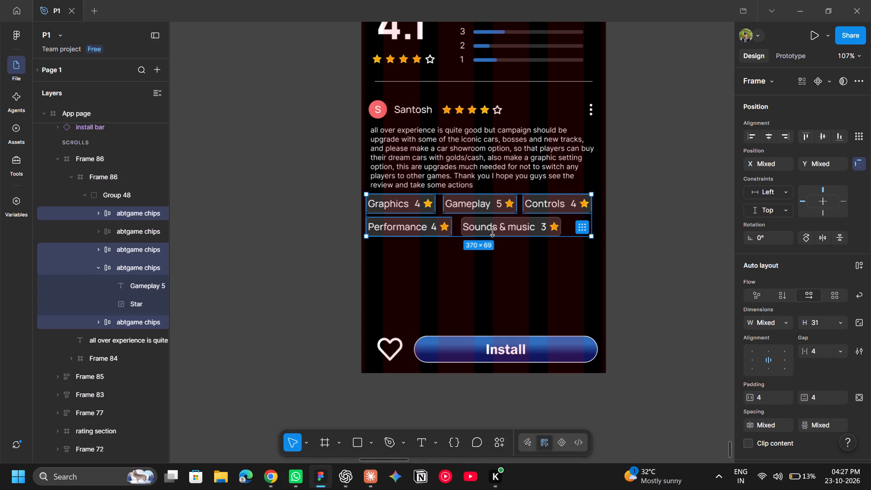
shift+click(495, 227)
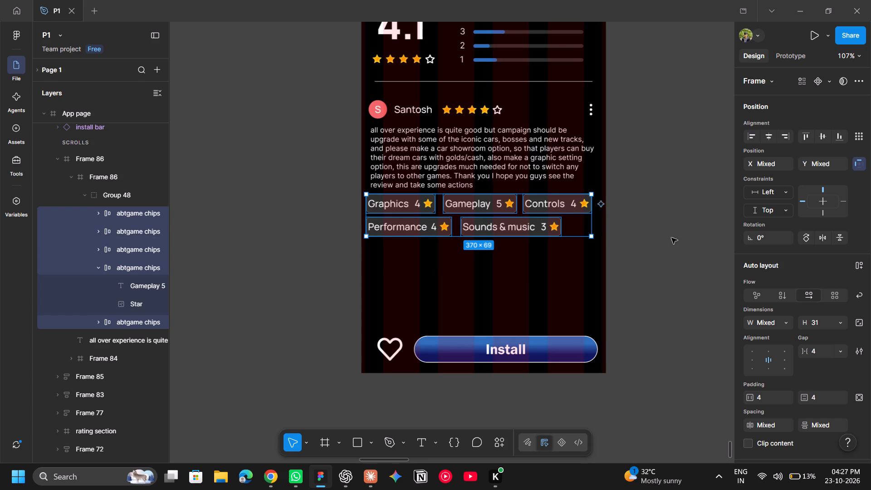
click(584, 229)
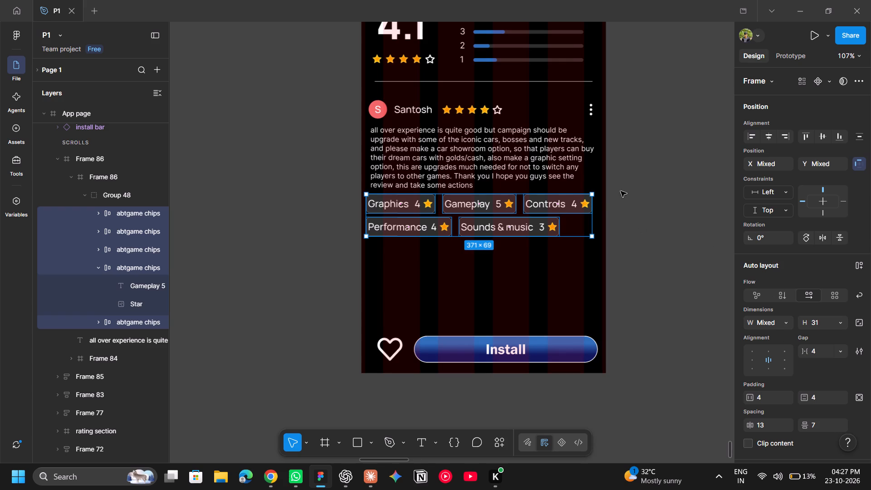
click(679, 205)
Check the spacing between the cover photo strip, game icon, Need for Speed title and publisher line on the App page.
scroll(679, 205, up, 1)
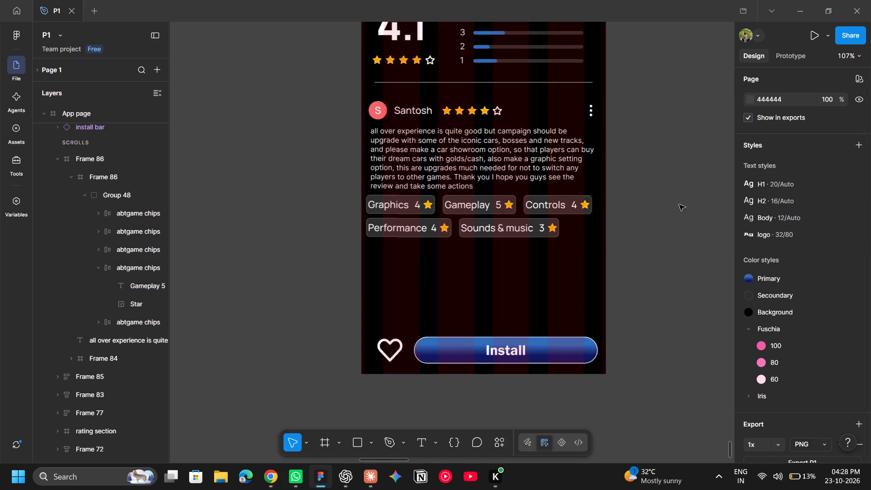
scroll(679, 205, up, 6)
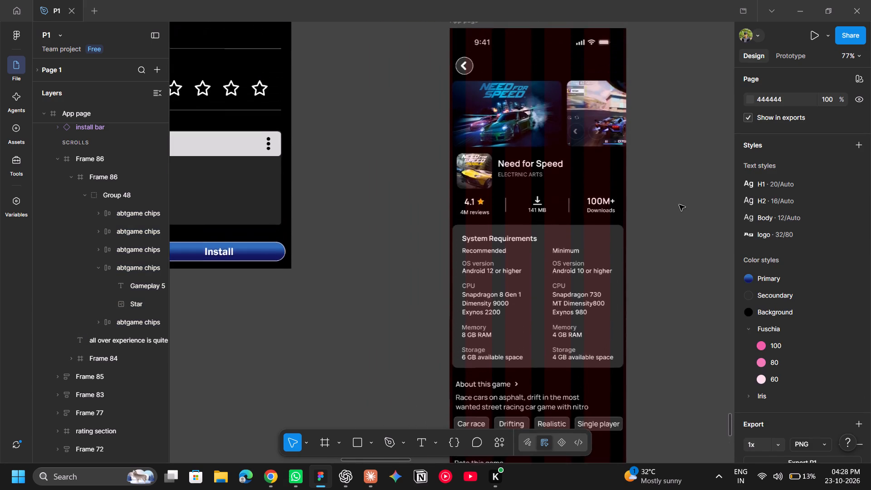
scroll(679, 205, up, 1)
click(533, 208)
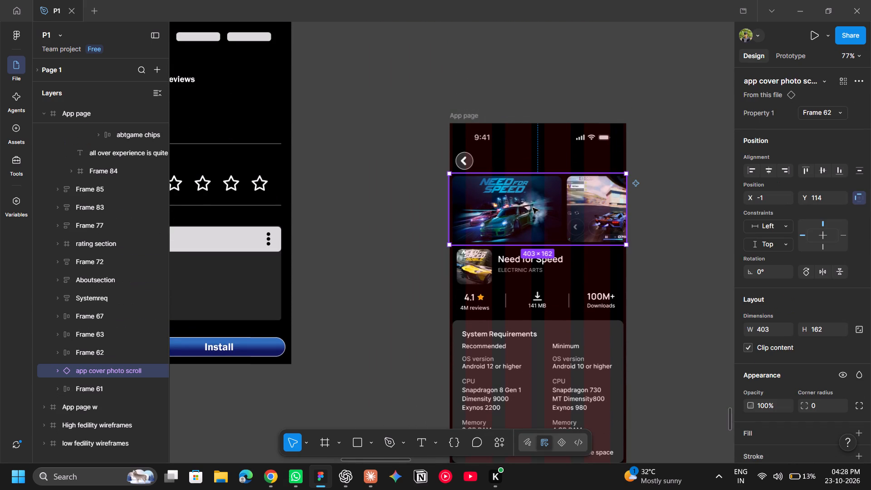
shift+click(472, 276)
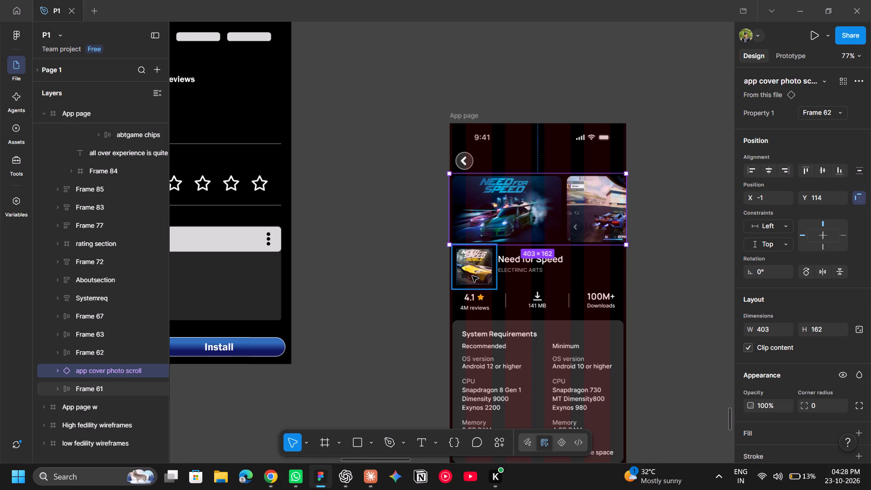
click(663, 230)
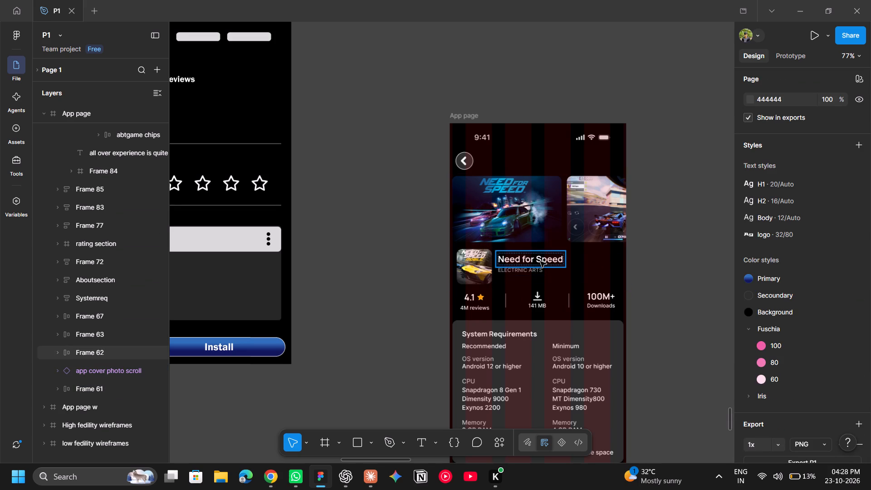
click(540, 261)
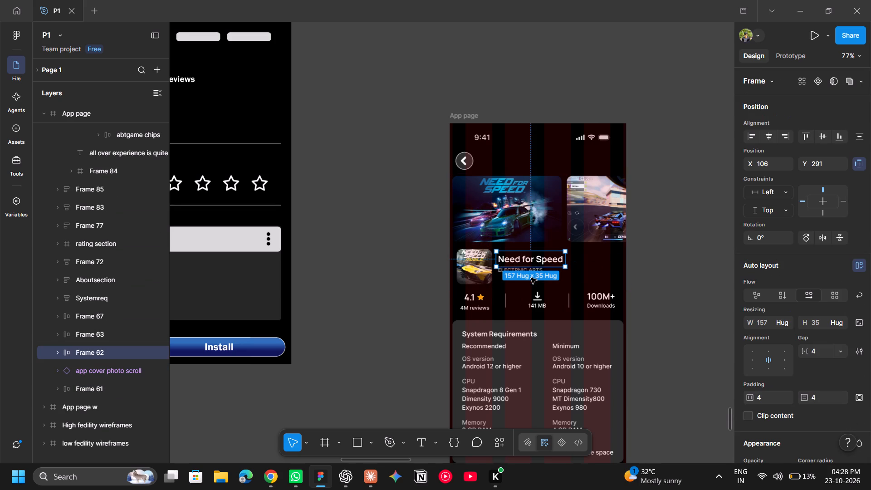
shift+click(527, 272)
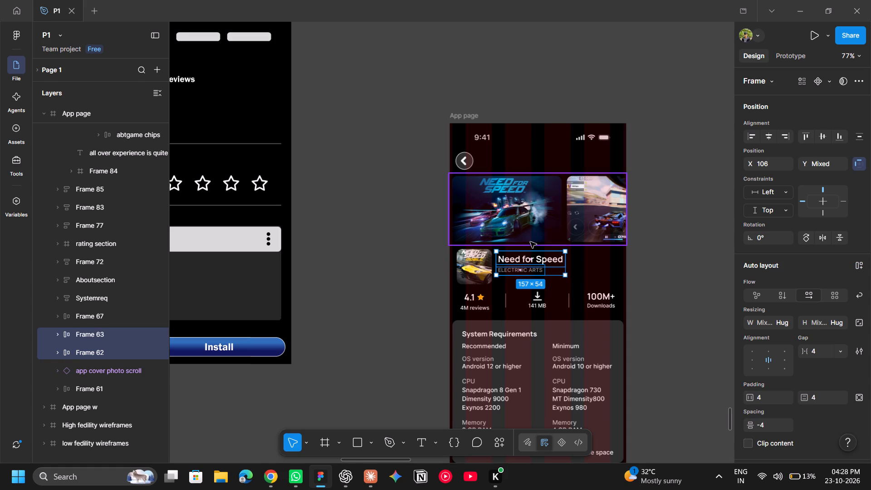
shift+click(522, 226)
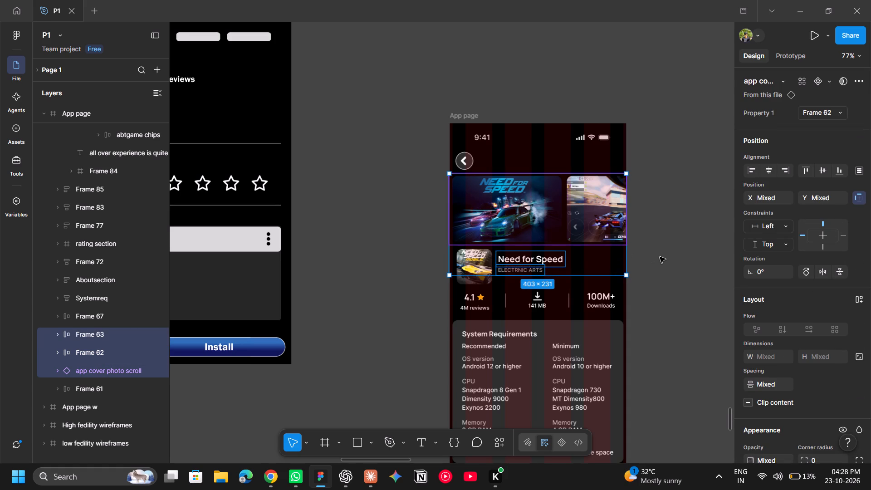
click(660, 257)
Set the vertical spacing between the cover photo strip and the Need for Speed title frame to 14.
click(550, 258)
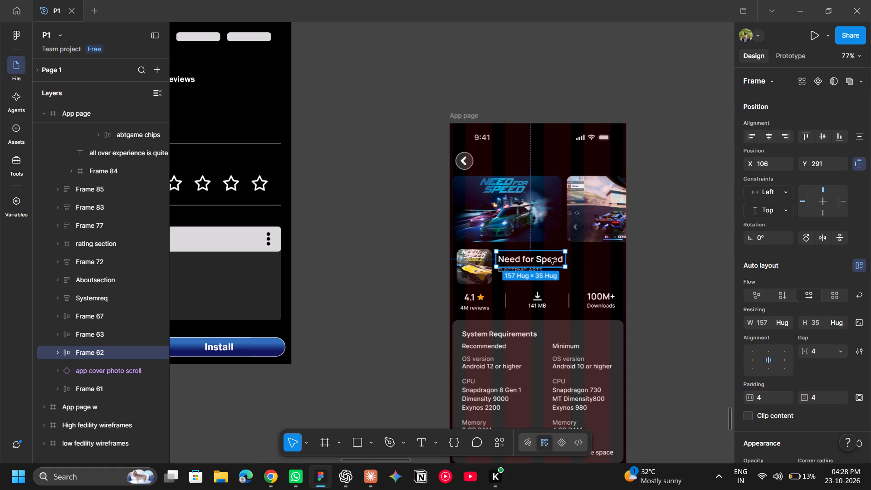
shift+click(543, 235)
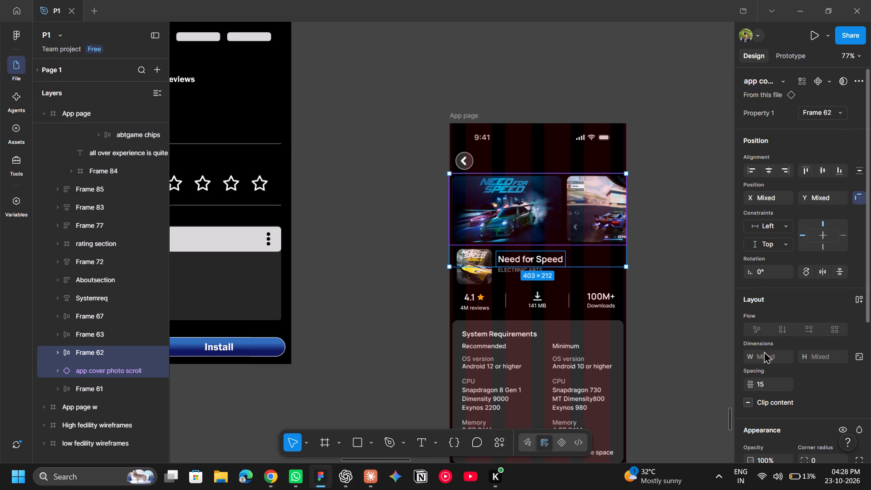
click(765, 389)
key(BackSpace)
text(14)
key(Return)
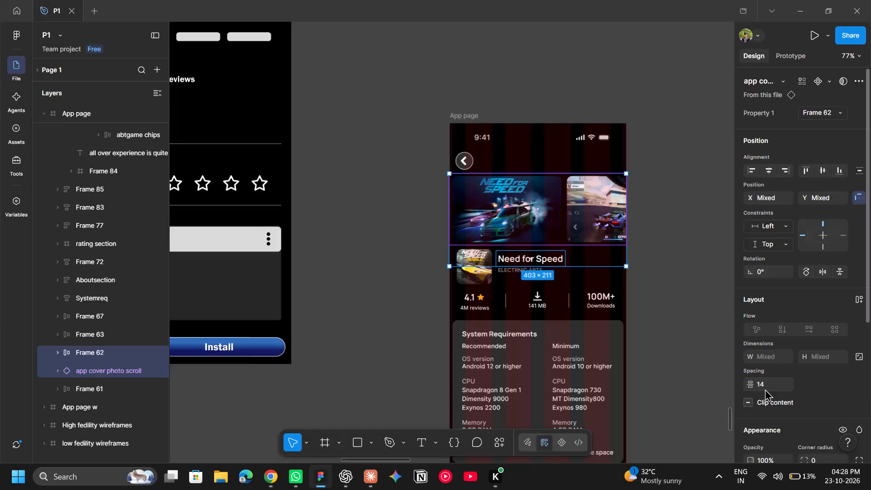
click(665, 301)
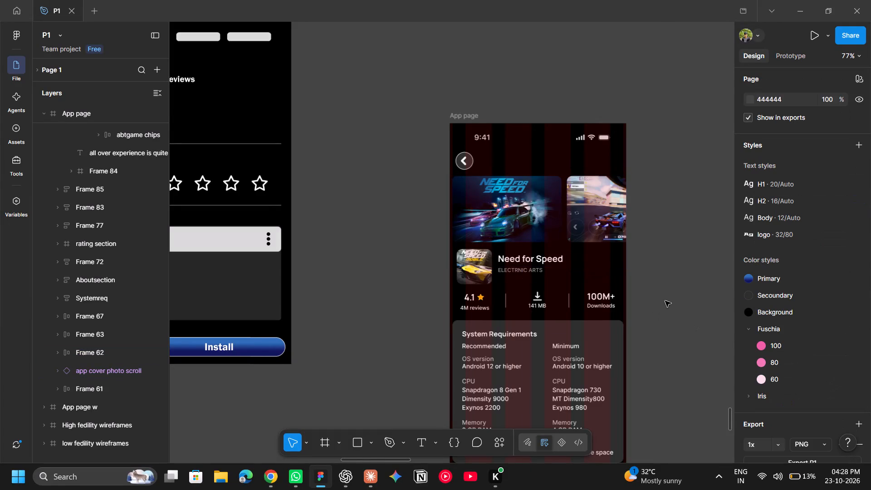
Set the vertical spacing between the Need for Speed title and the publisher line to -2, trying 0 first.
click(528, 271)
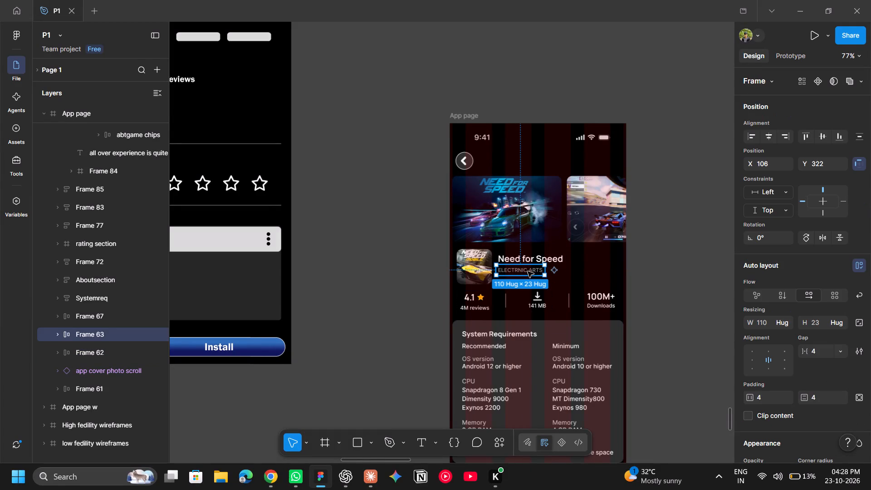
shift+click(524, 261)
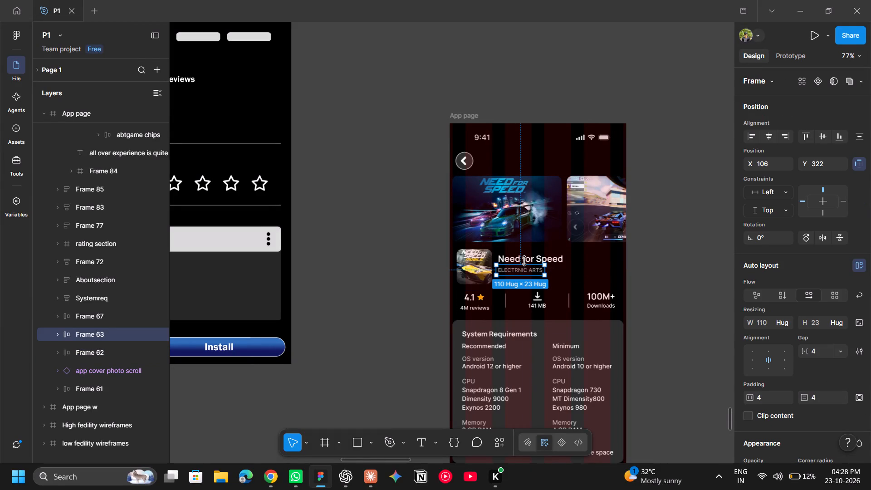
shift+click(524, 260)
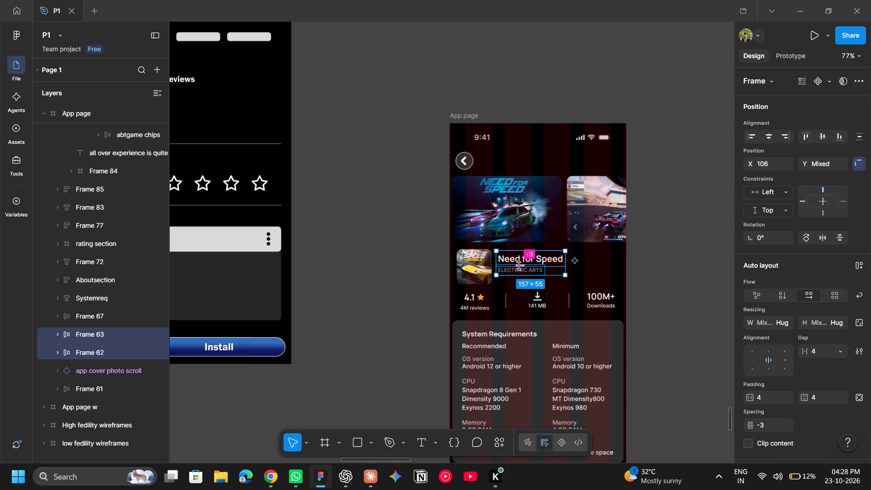
click(772, 423)
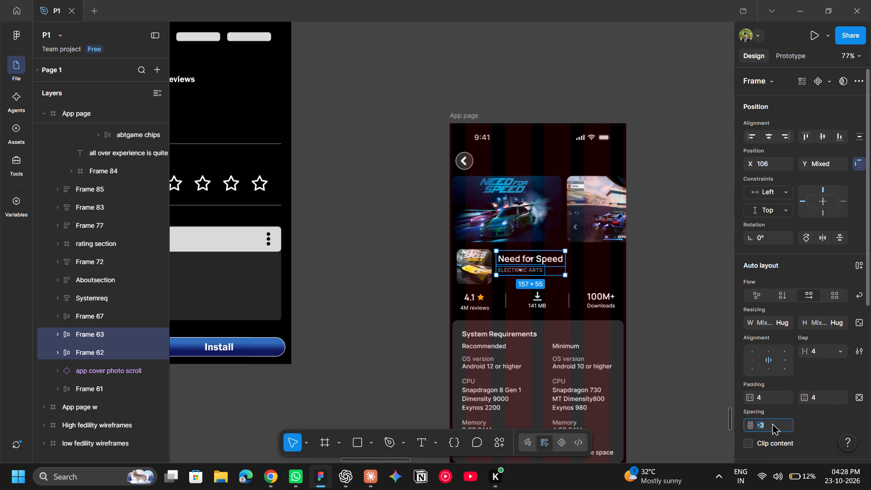
key(BackSpace)
key(0)
key(Return)
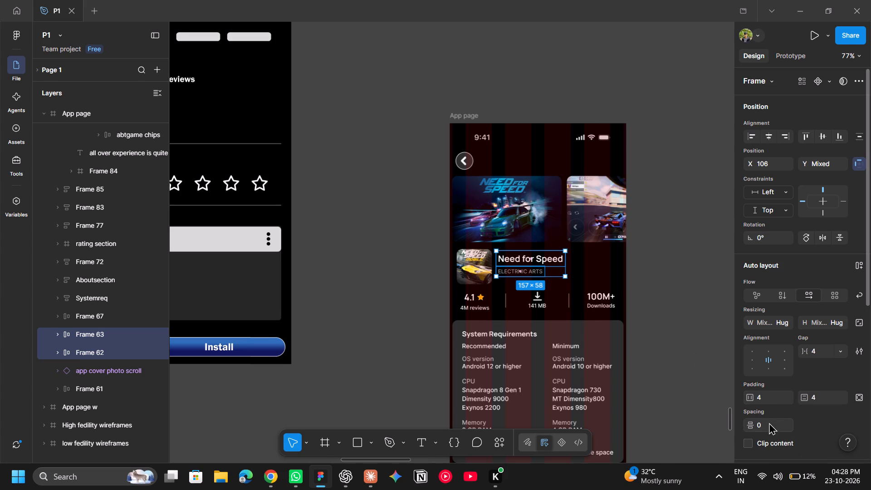
click(768, 422)
key(BackSpace)
text(-2)
key(Return)
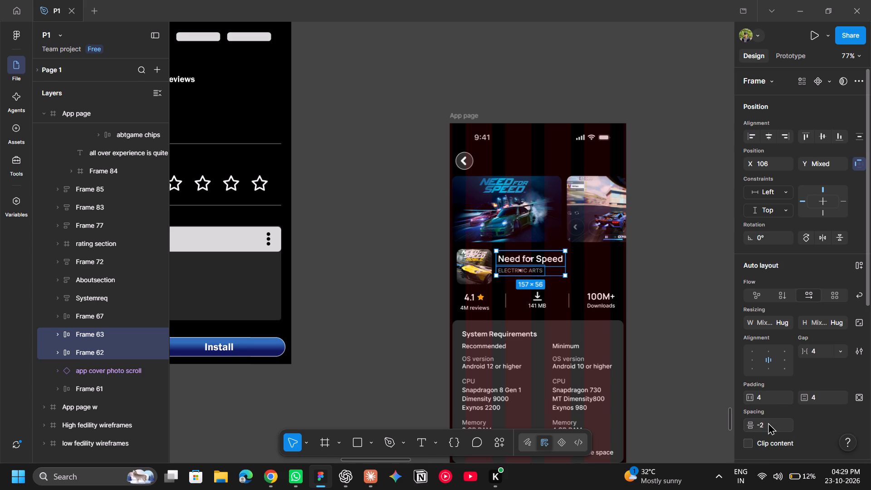
click(700, 323)
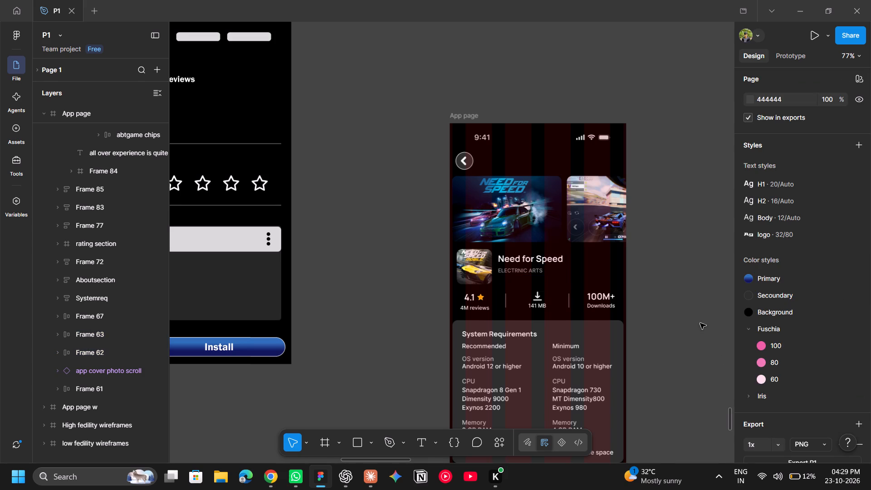
Check the spacing between the game icon frame and the rating, size and downloads row below it.
click(479, 272)
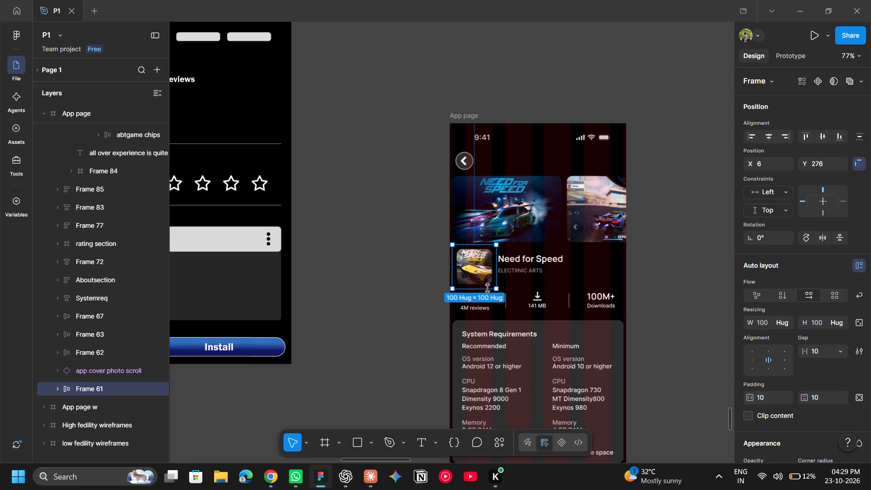
shift+click(516, 303)
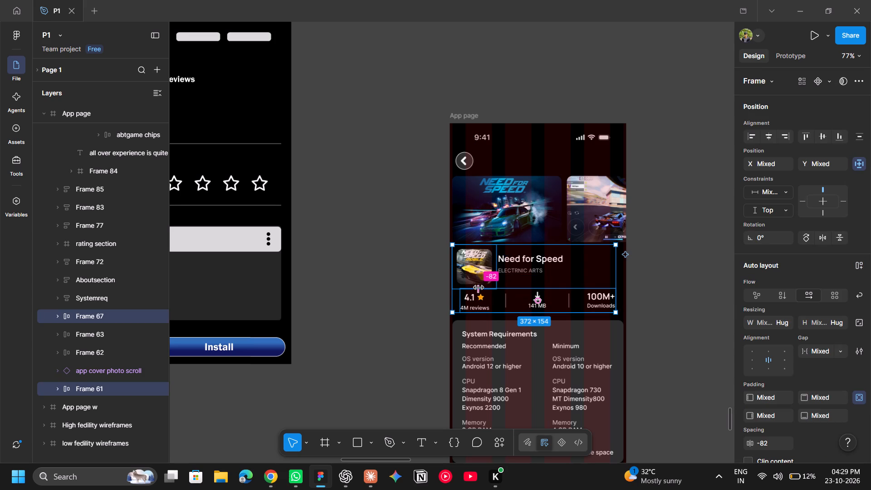
click(658, 304)
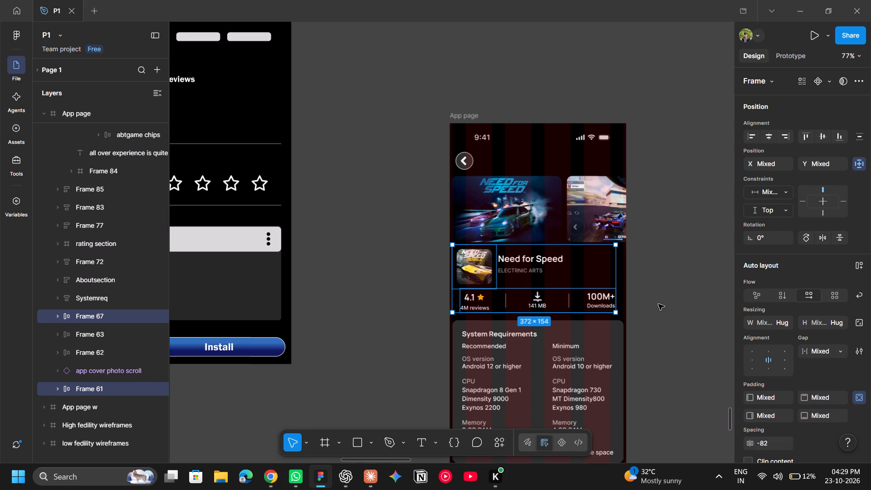
double_click(473, 297)
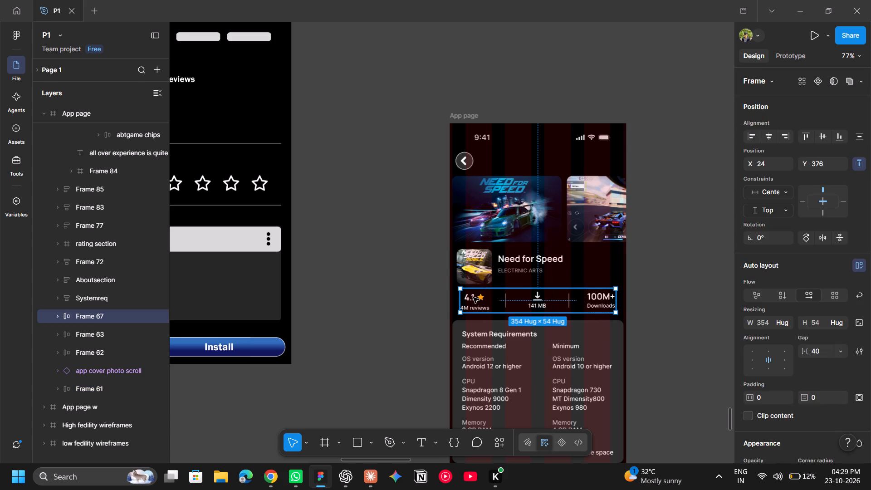
shift+click(469, 271)
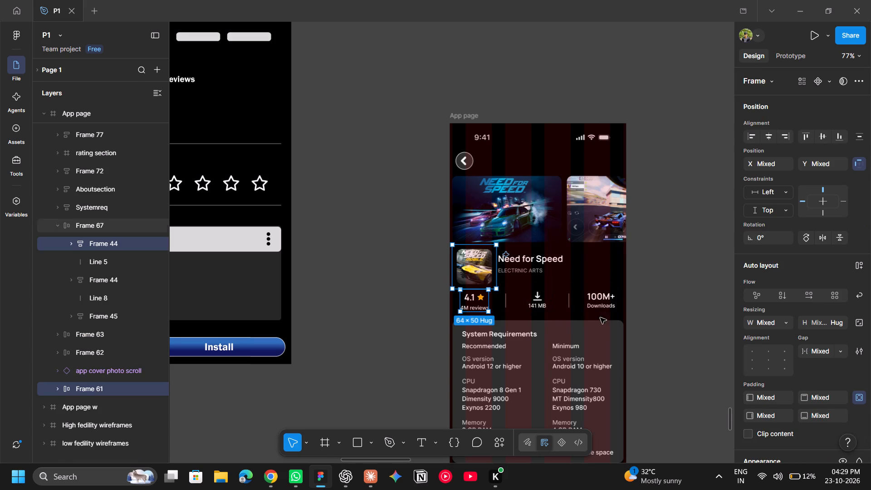
scroll(778, 358, down, 2)
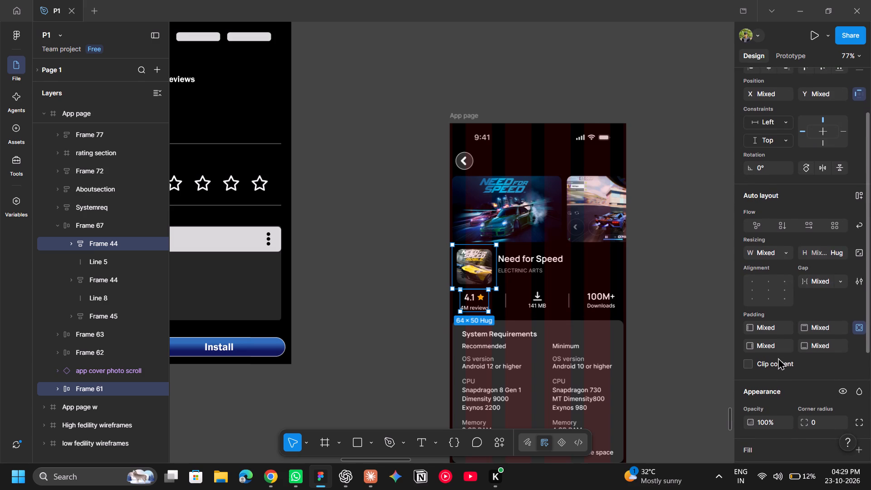
double_click(695, 308)
Locate the home page frame on the canvas and open a prototype preview of it.
scroll(695, 308, down, 1)
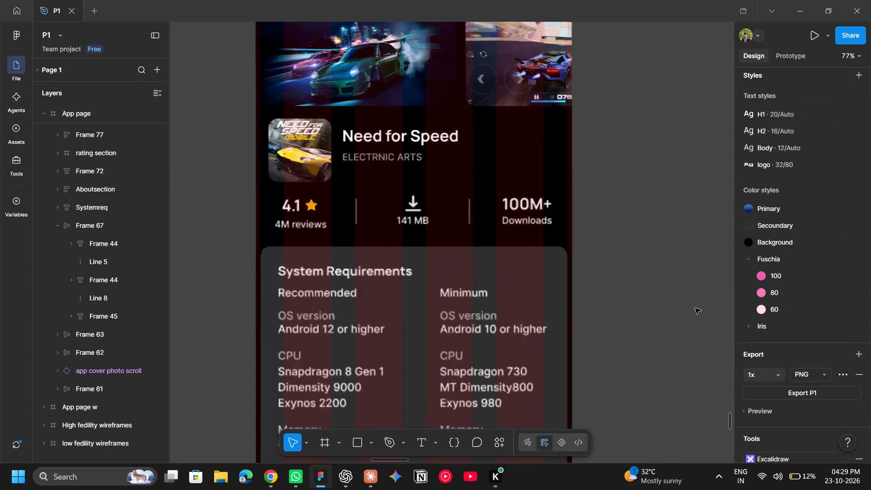
scroll(695, 308, right, 1)
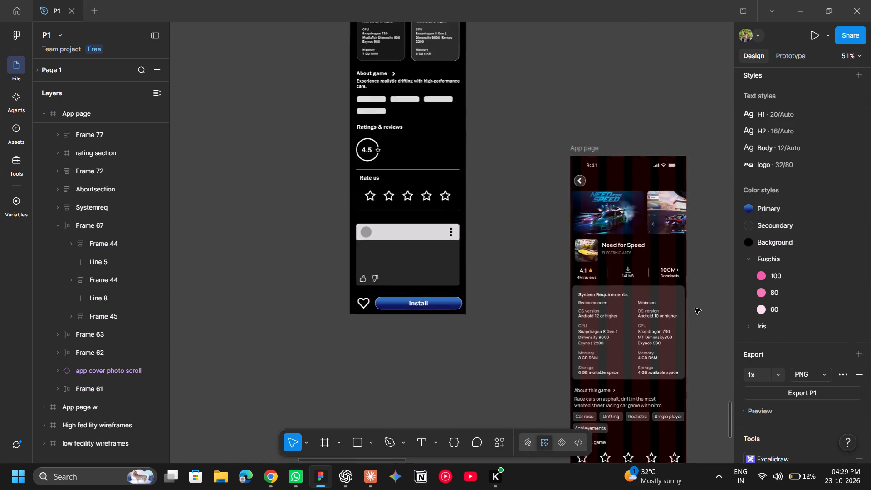
scroll(695, 308, up, 3)
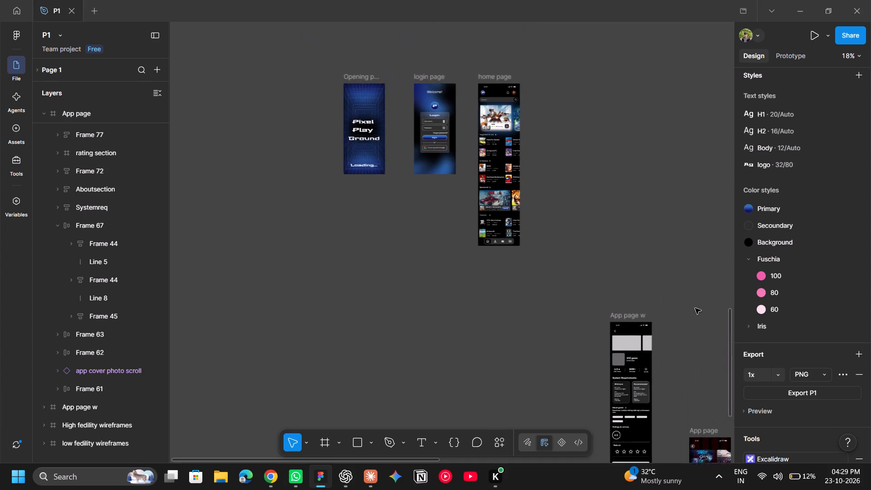
scroll(695, 308, up, 3)
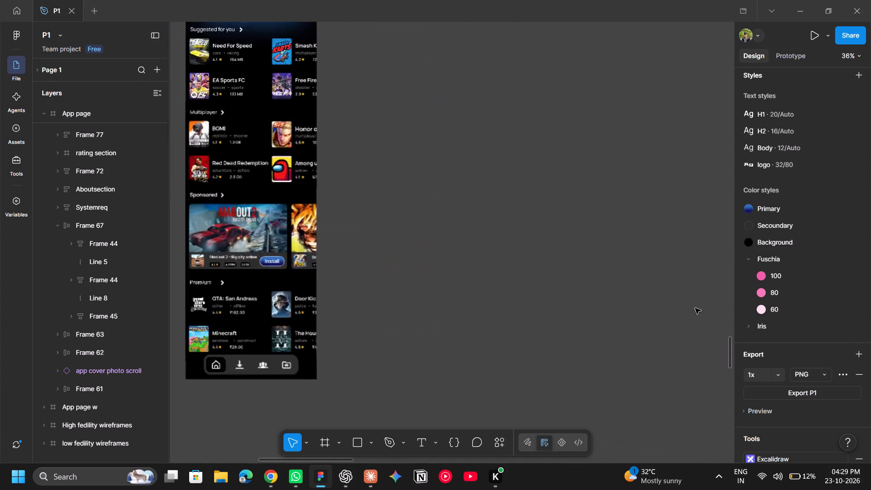
scroll(695, 308, right, 5)
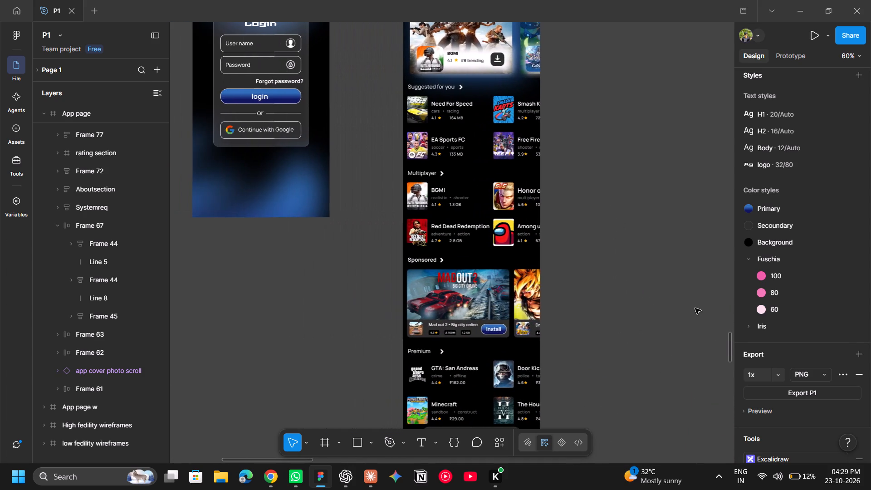
scroll(695, 308, up, 1)
click(522, 139)
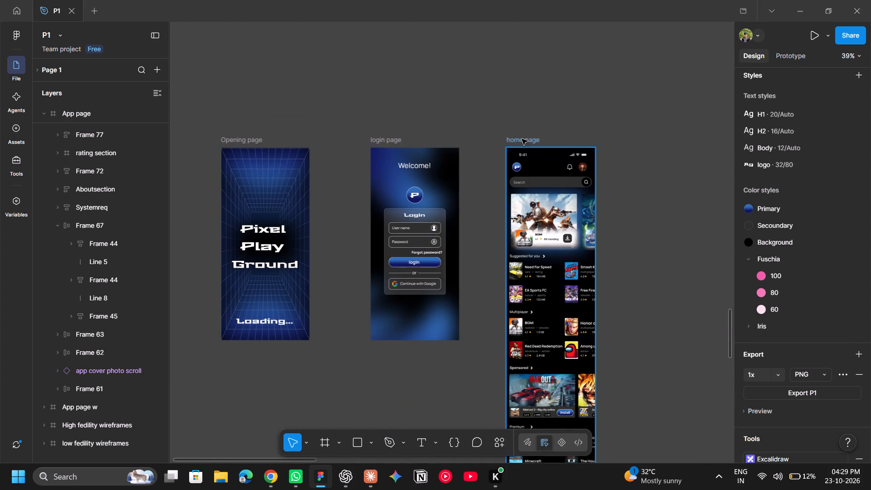
key(shift+space)
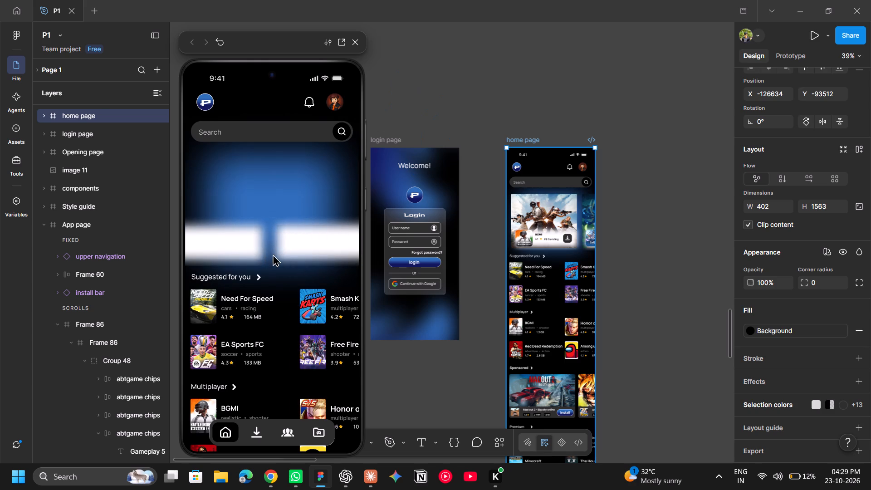
Test the home page preview's vertical scrolling and the sideways scrolling of its Sponsored and Premium rows.
click(273, 254)
scroll(273, 254, down, 9)
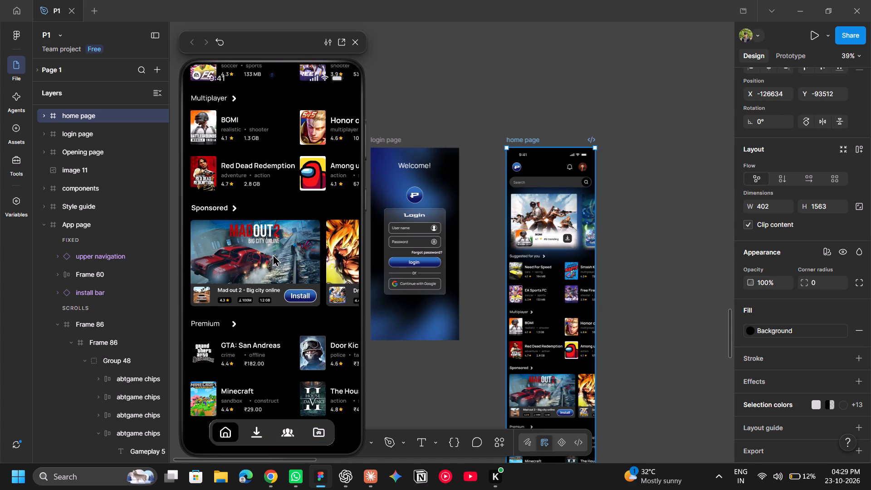
scroll(273, 254, down, 1)
scroll(273, 254, left, 4)
drag(313, 261, 257, 261)
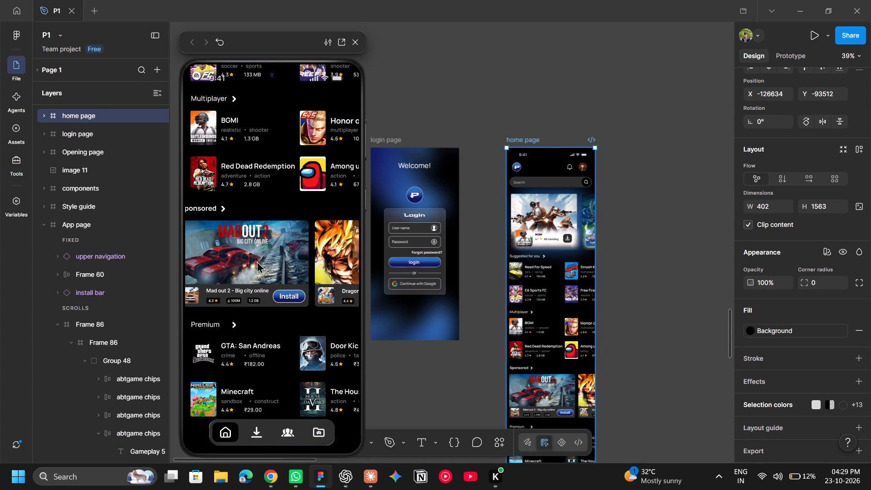
drag(257, 261, 477, 276)
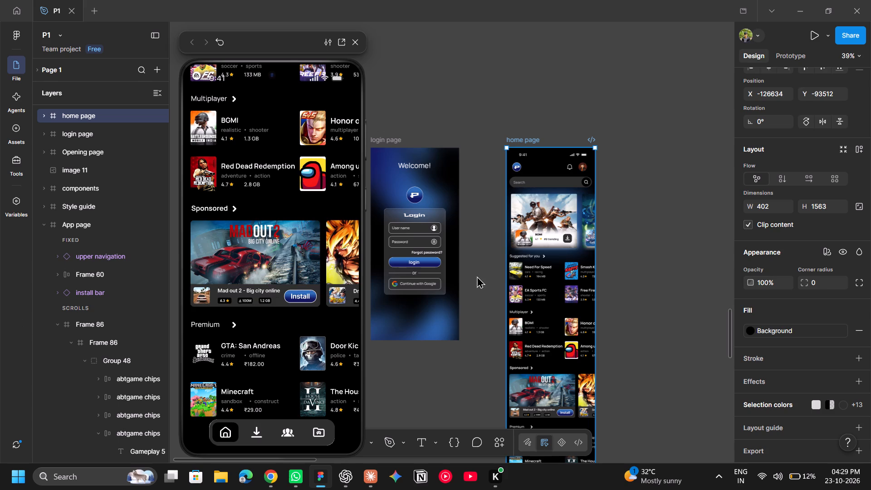
drag(477, 276, 481, 276)
drag(304, 338, 91, 353)
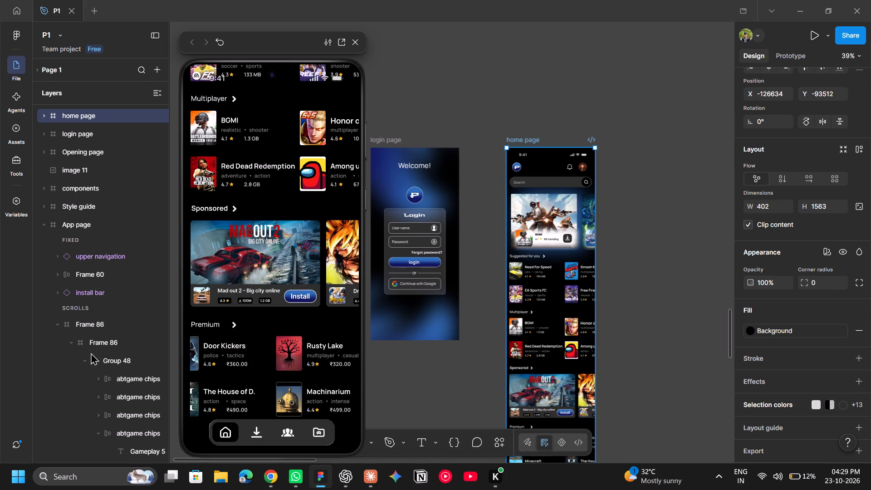
drag(91, 353, 359, 347)
scroll(294, 227, up, 6)
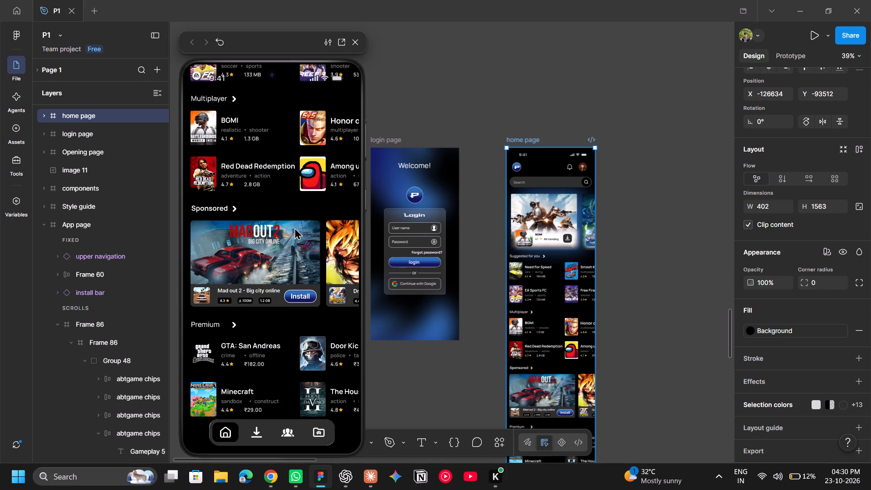
click(294, 227)
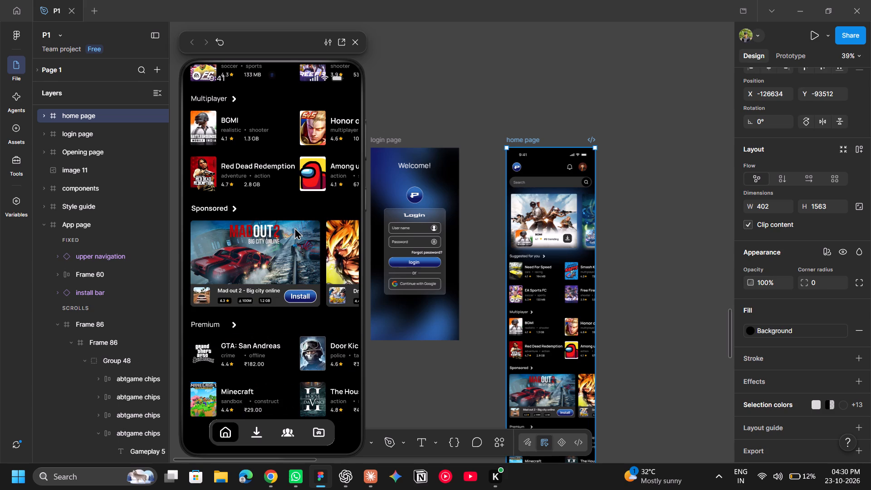
Check the game banner carousel at the top of the home page in the preview and on the canvas.
double_click(293, 238)
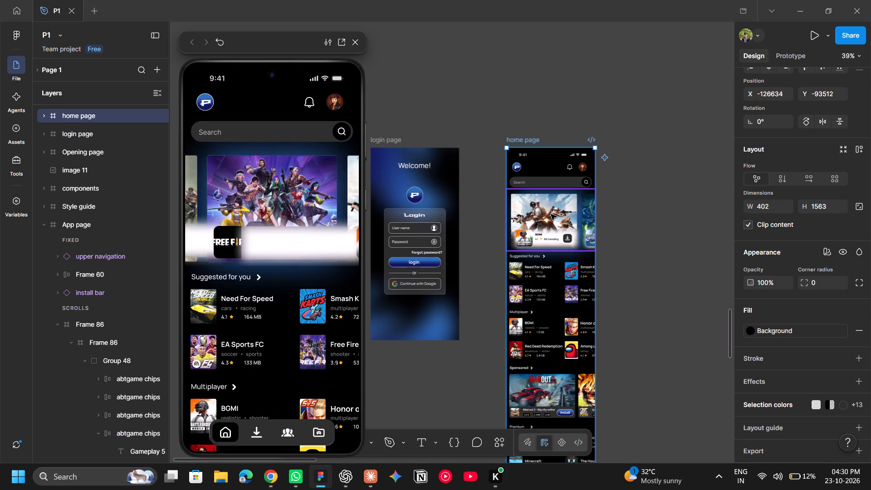
click(551, 214)
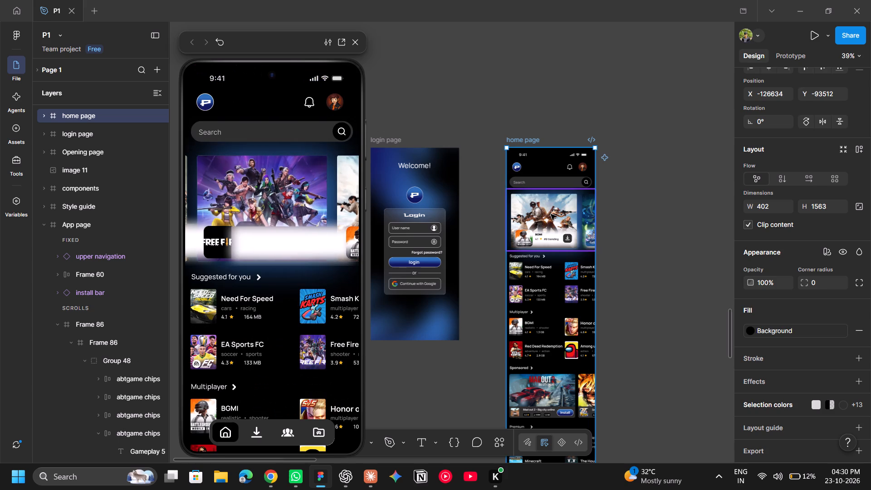
click(488, 54)
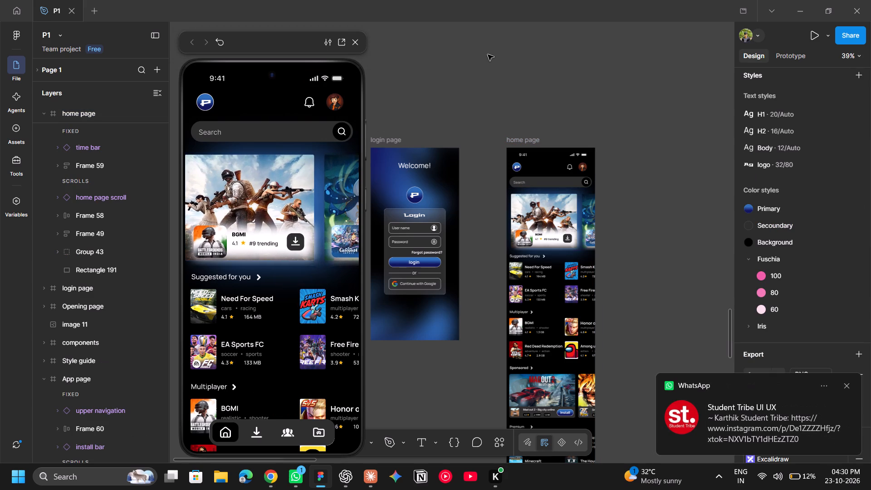
click(605, 57)
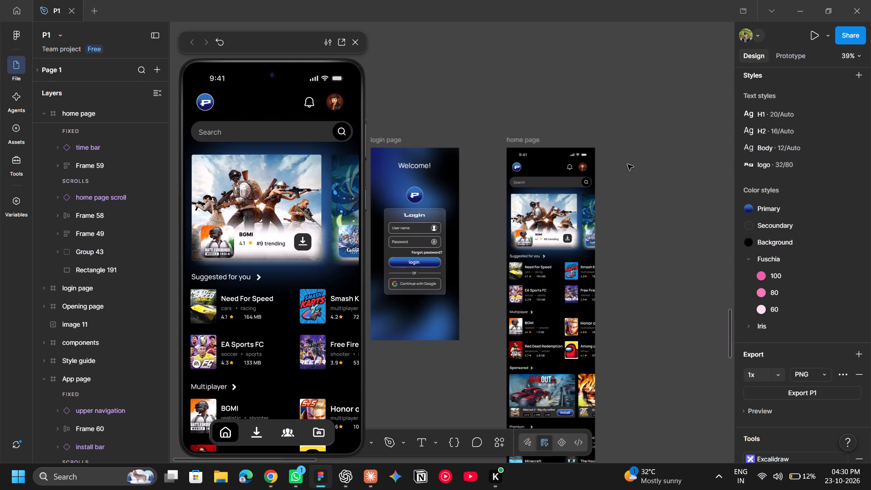
Examine the typography of the Pixel Play Ground title and the Loading... text on the Opening page.
scroll(676, 146, right, 3)
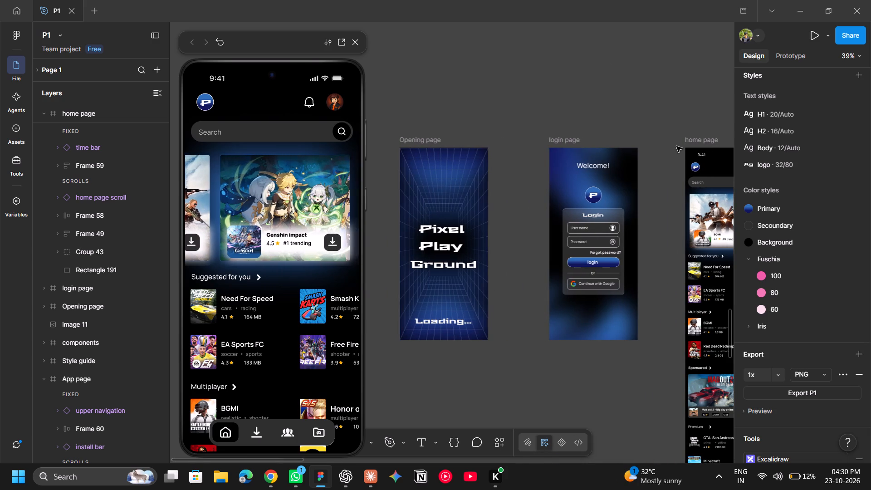
click(450, 240)
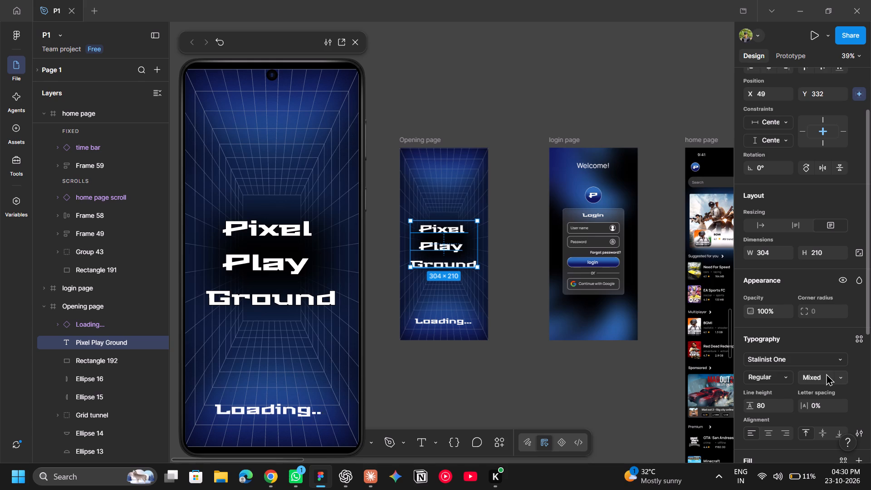
click(451, 321)
double_click(451, 321)
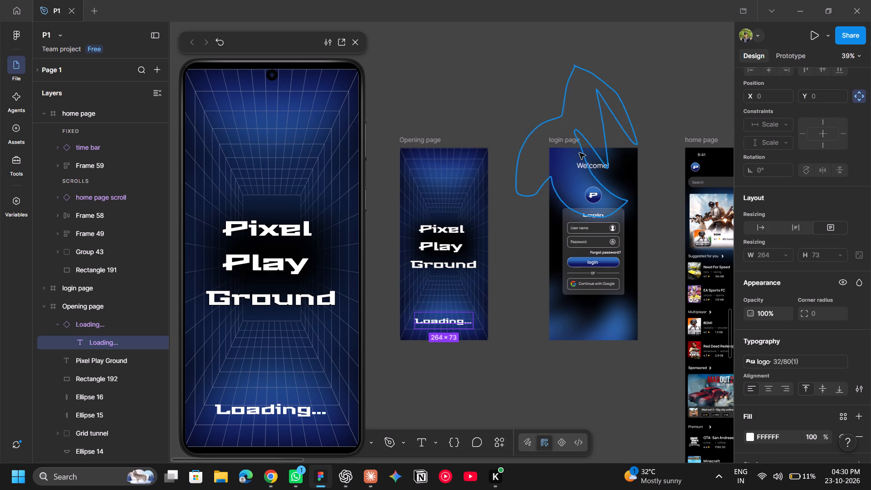
Examine the text styling on the login page, starting with its Welcome! heading.
click(597, 165)
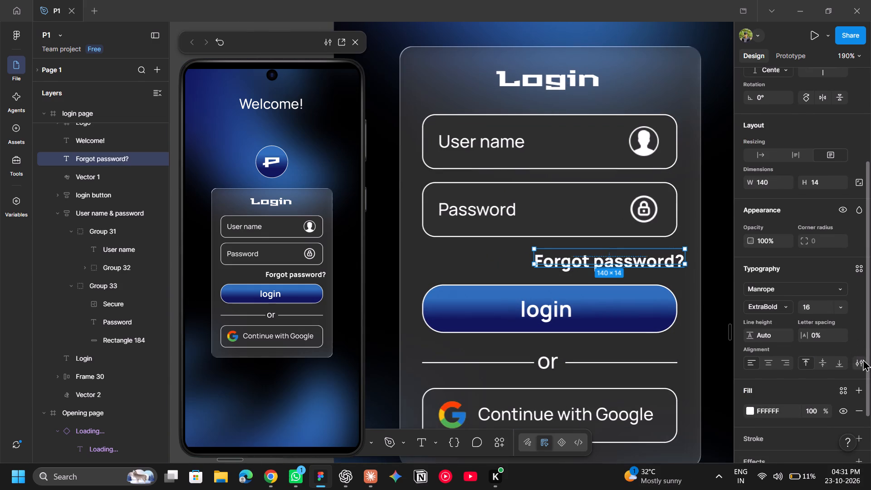
Underline the "Forgot password?" text on the login page.
click(863, 359)
click(692, 299)
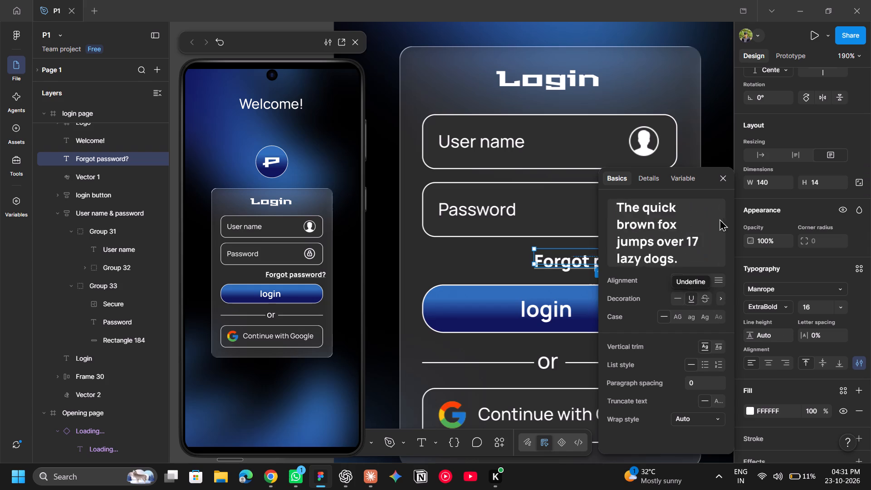
click(722, 181)
click(722, 181)
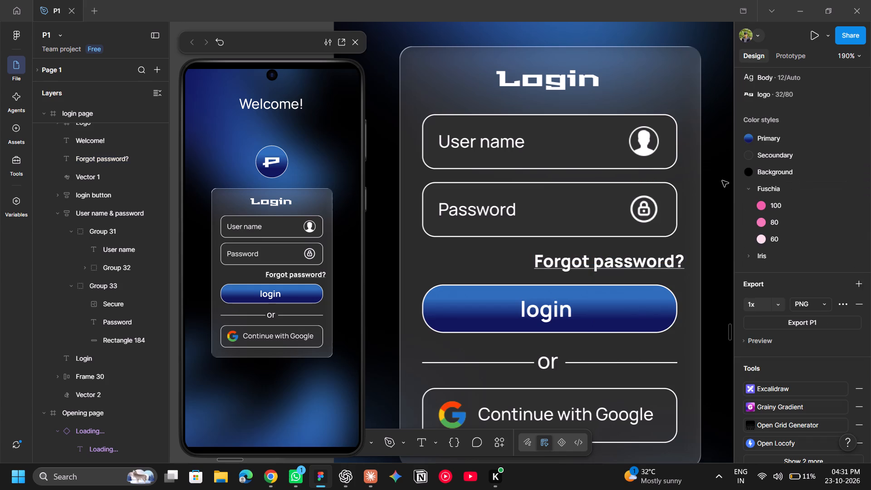
Nudge the "Forgot password?" text 7 px left so its end lines up with the Password field's right edge.
click(656, 261)
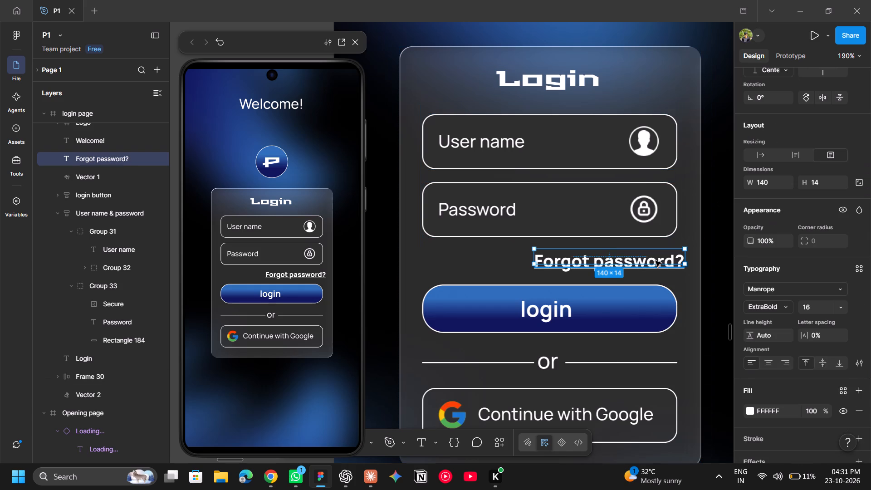
key(Left)
key(Left)
key(Left)
key(Left)
key(Left)
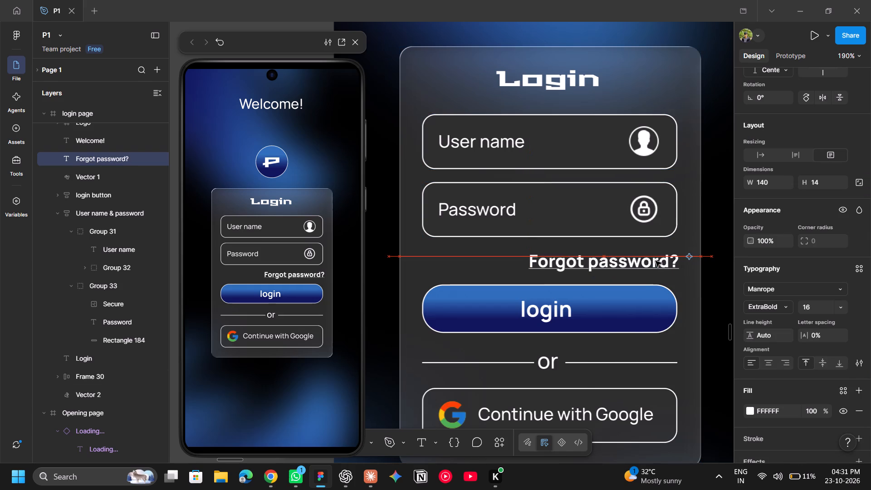
key(Left)
key(Left)
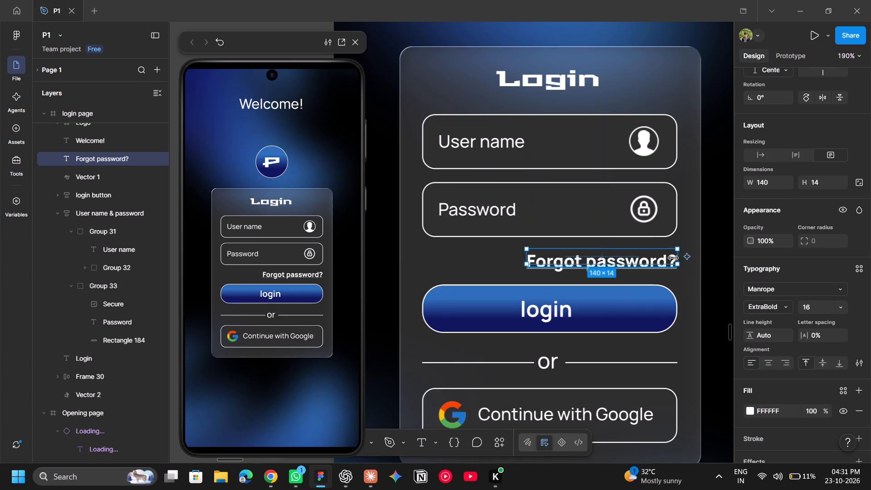
Select the Login heading text at the top of the login page's card.
scroll(673, 258, up, 2)
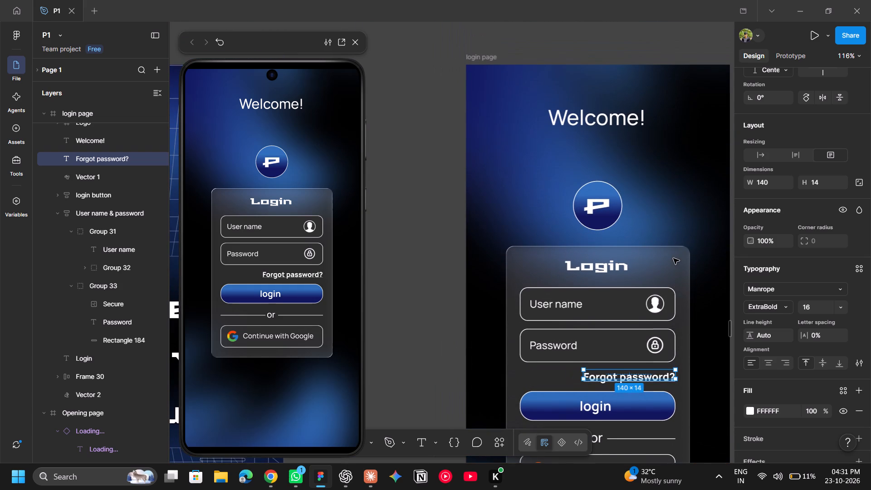
scroll(673, 258, up, 1)
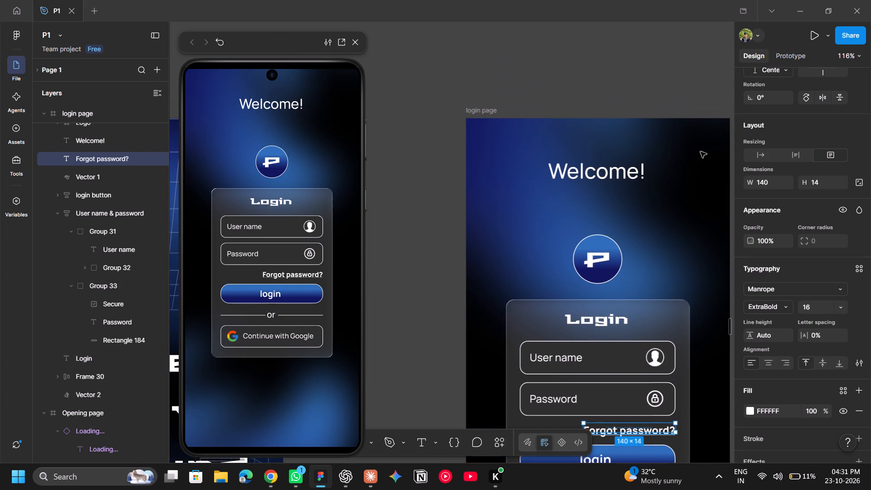
click(625, 74)
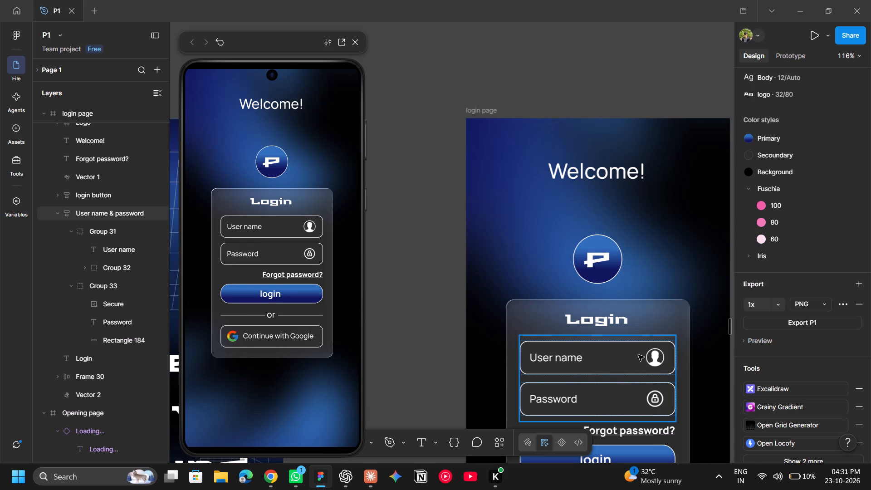
click(605, 322)
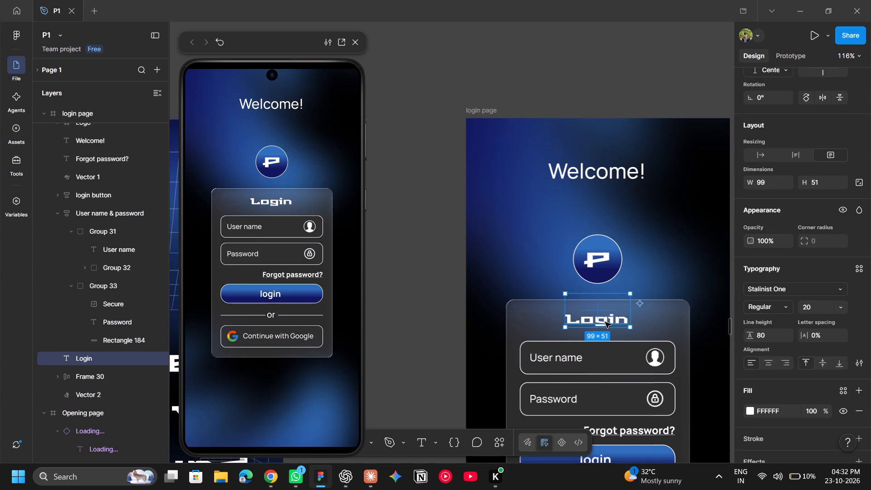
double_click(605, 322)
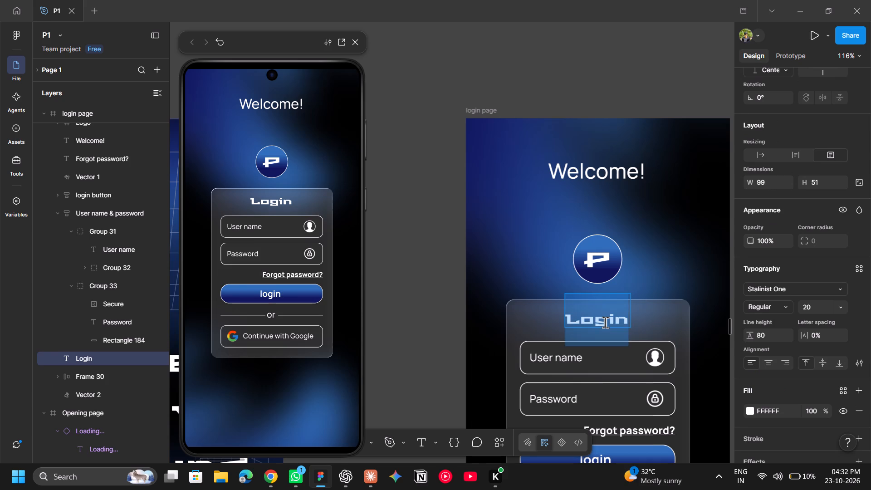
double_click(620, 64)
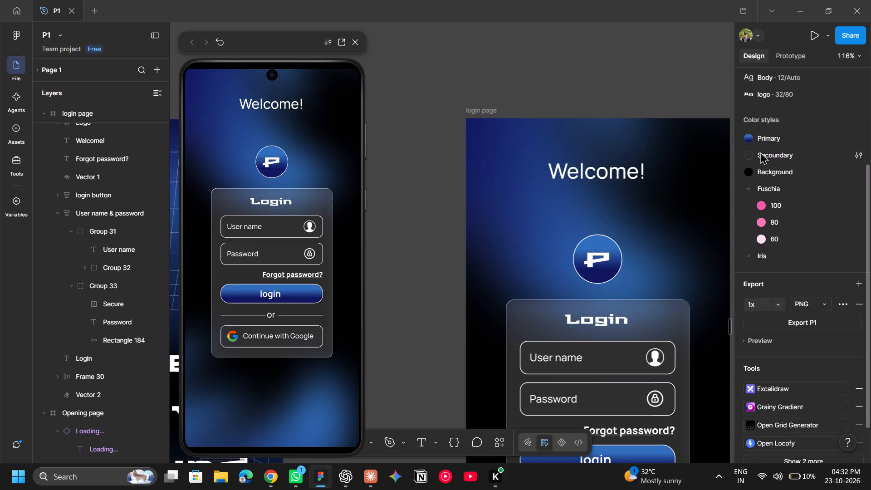
Inspect the text properties of the Welcome! heading on the login page.
scroll(760, 152, up, 2)
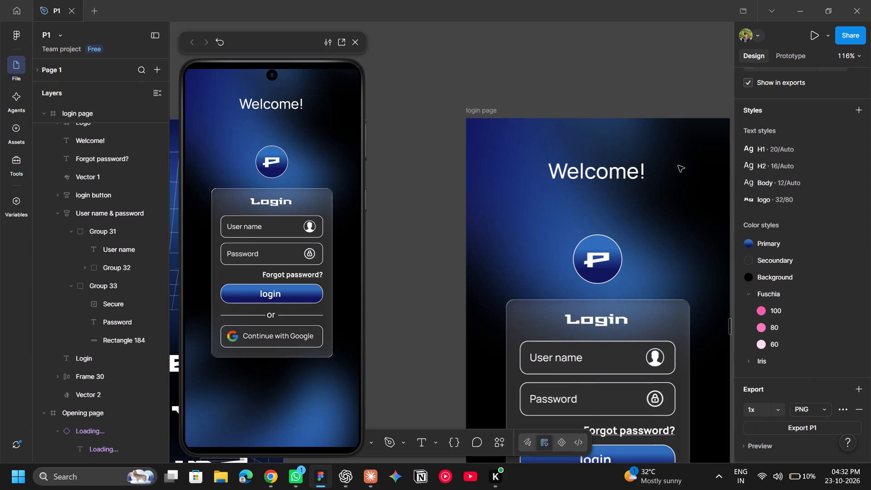
click(615, 173)
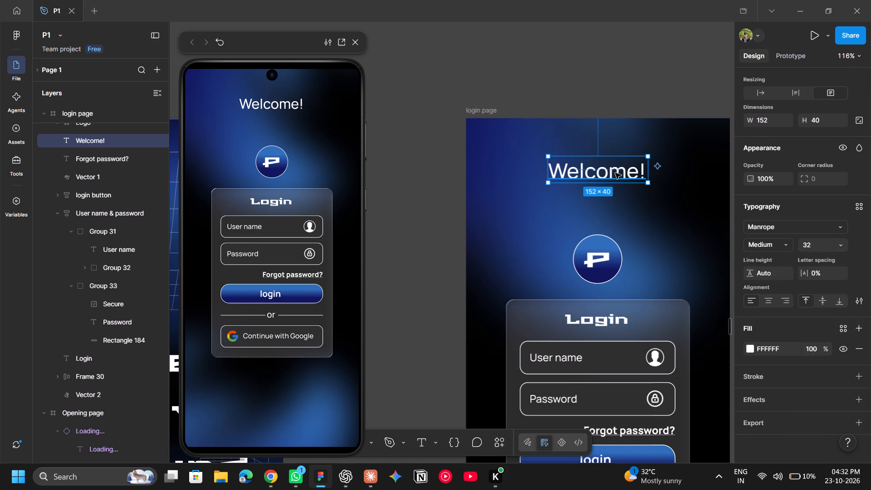
click(613, 78)
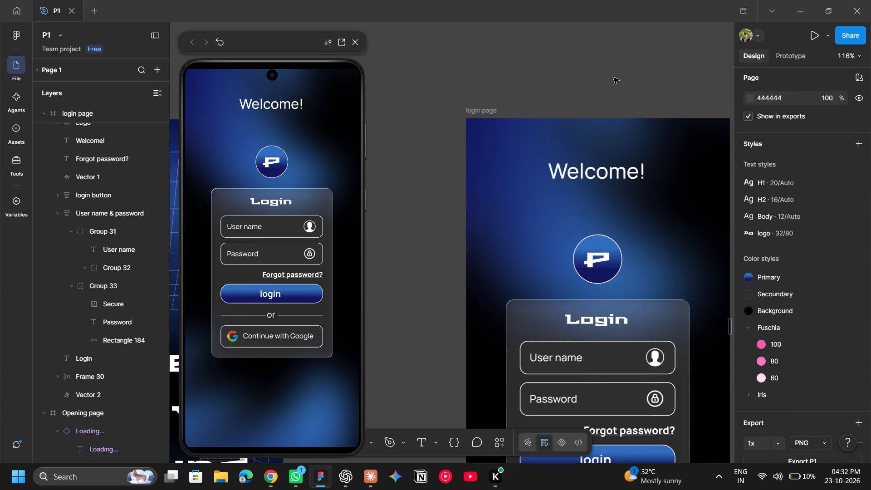
click(611, 169)
click(653, 61)
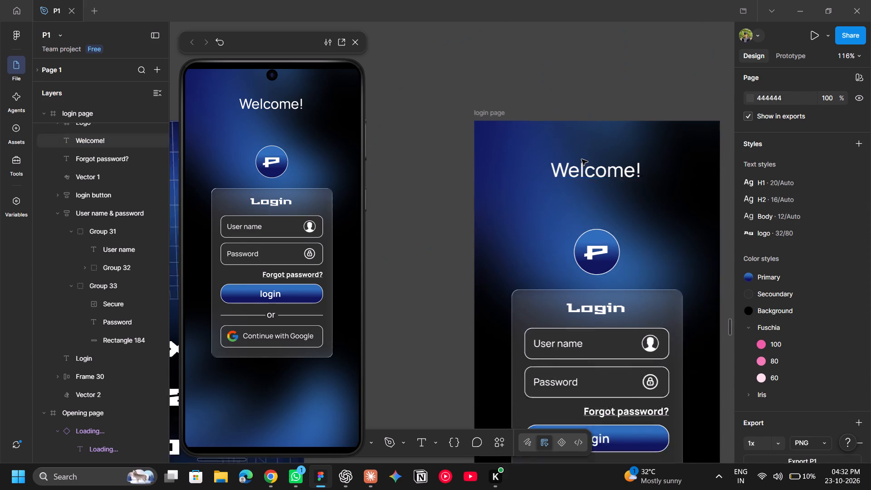
Set the login page's Forgot password? text to size 12 and narrow its text box from the right edge.
scroll(582, 159, down, 2)
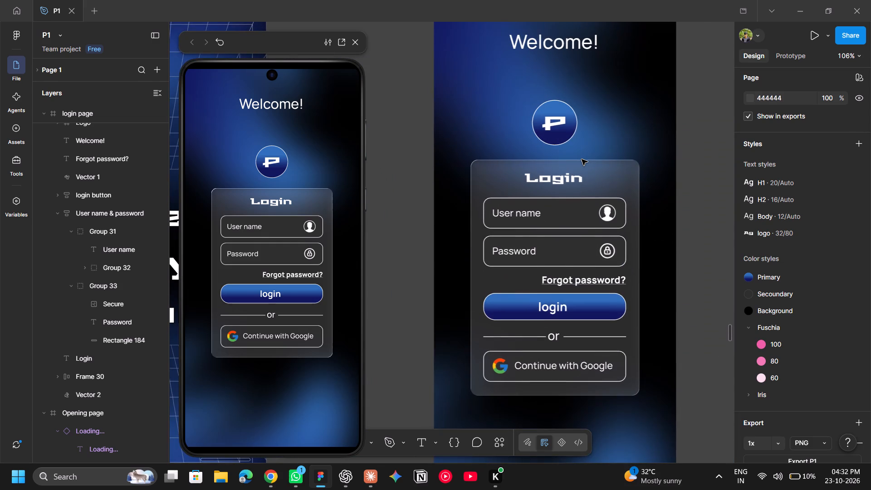
scroll(582, 159, down, 2)
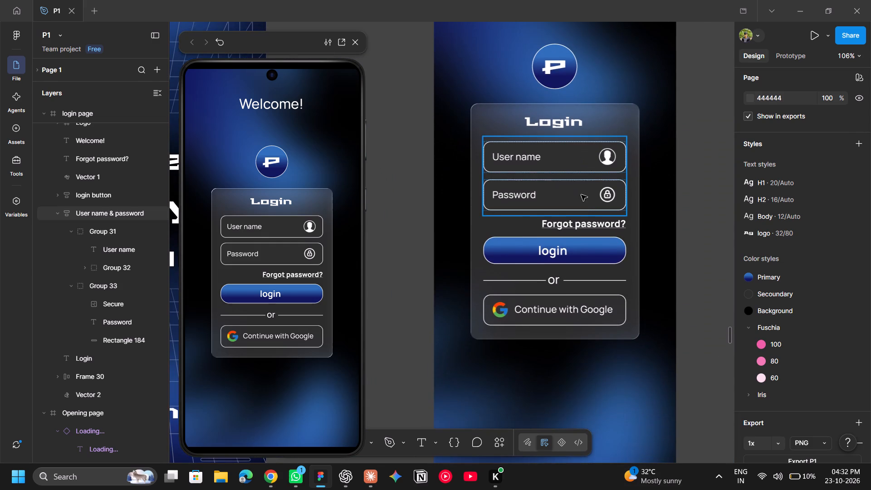
click(576, 223)
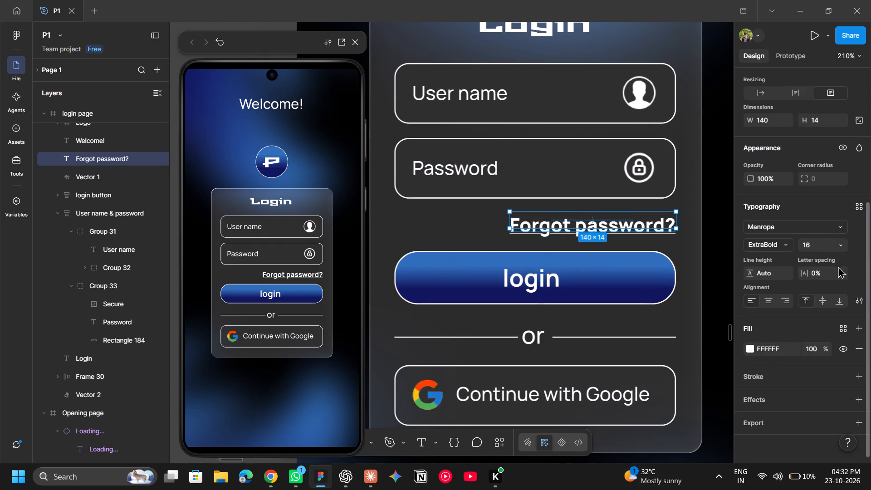
click(839, 245)
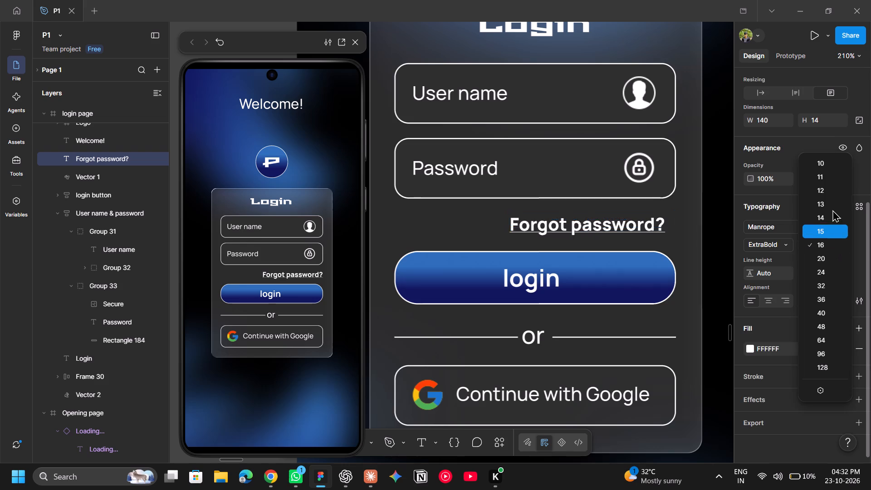
click(829, 191)
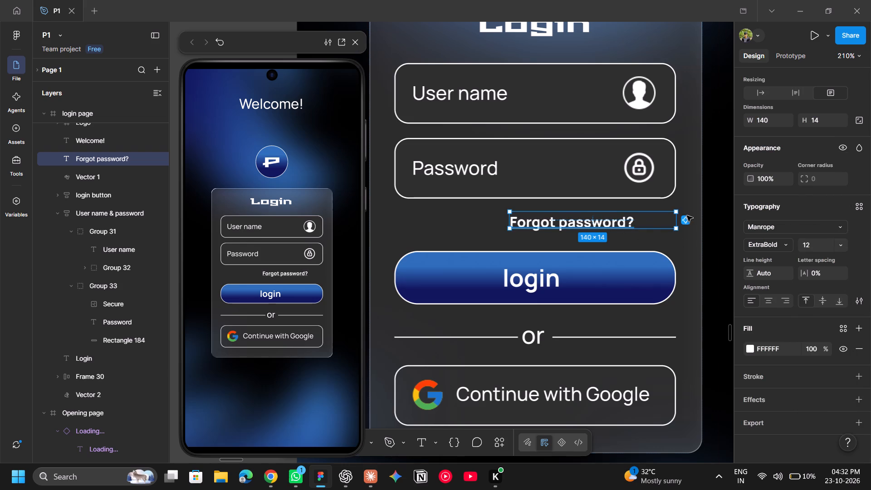
drag(676, 217, 655, 220)
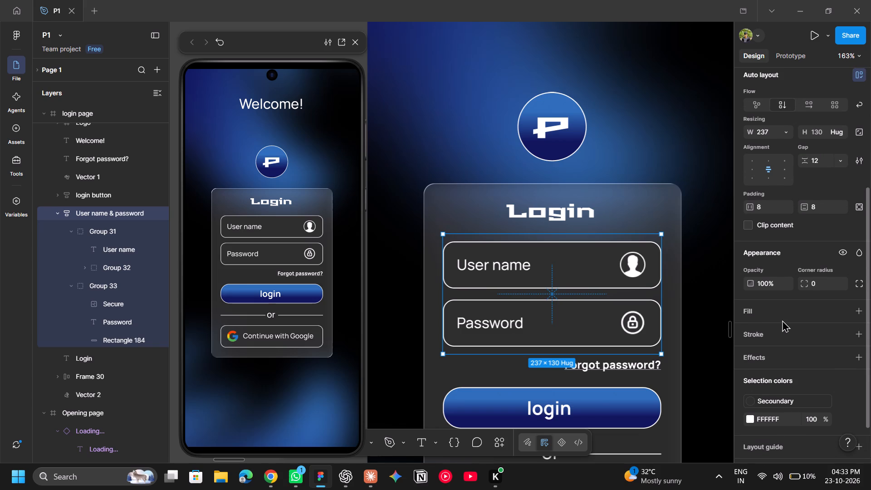
Set the auto layout gap between the User name and Password fields on the login page to 14.
scroll(782, 320, up, 1)
click(821, 217)
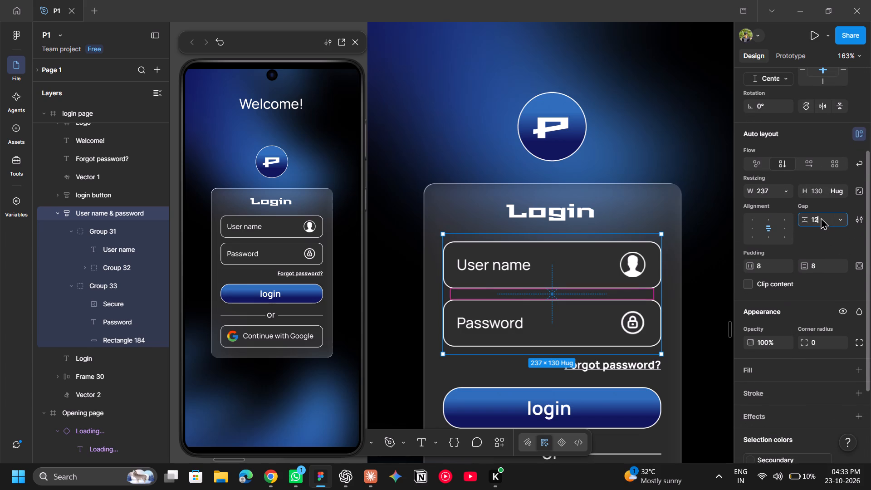
key(BackSpace)
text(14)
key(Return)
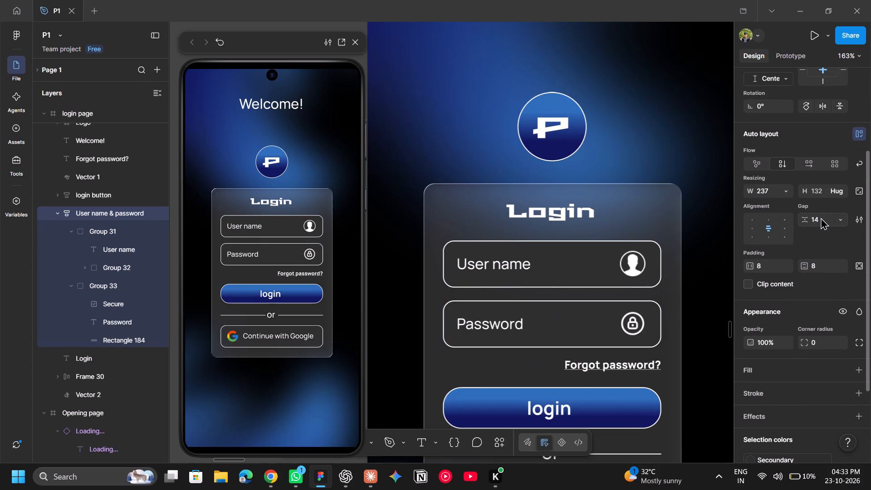
Select the Login heading text above the User name field on the login page.
click(545, 211)
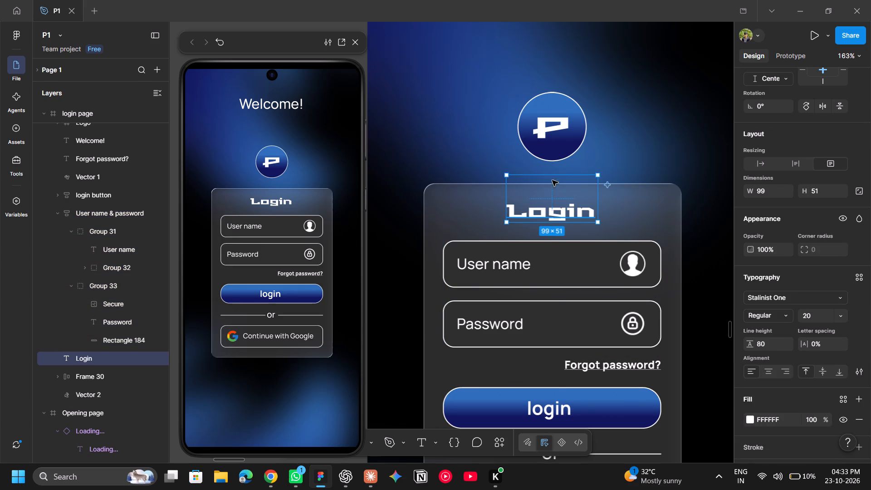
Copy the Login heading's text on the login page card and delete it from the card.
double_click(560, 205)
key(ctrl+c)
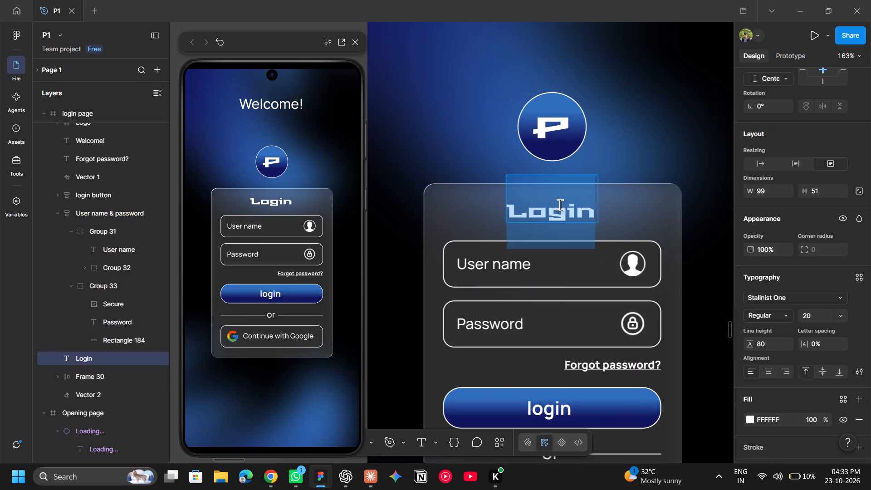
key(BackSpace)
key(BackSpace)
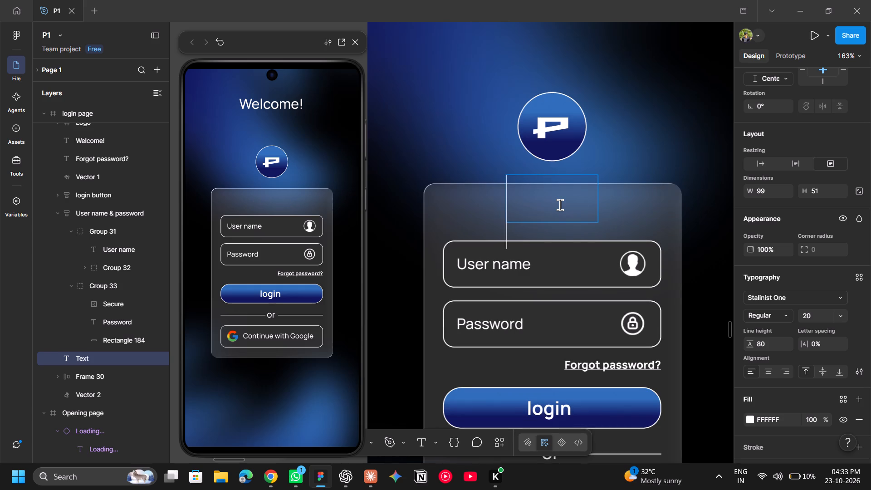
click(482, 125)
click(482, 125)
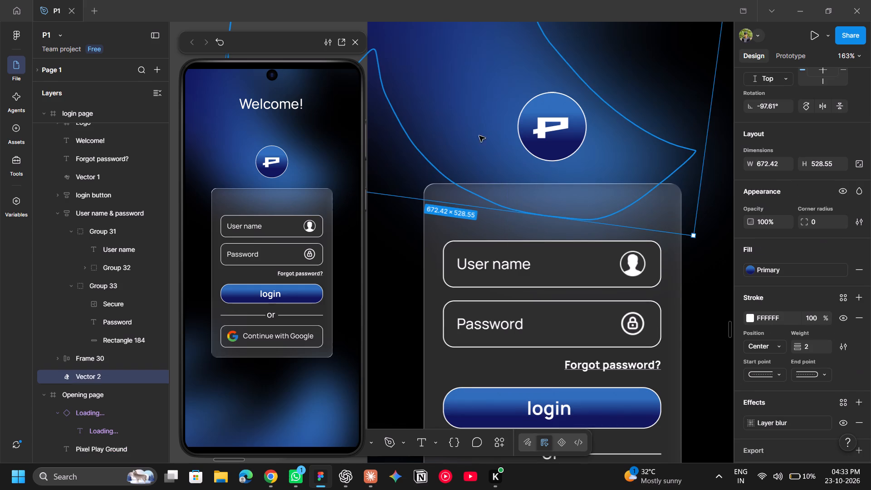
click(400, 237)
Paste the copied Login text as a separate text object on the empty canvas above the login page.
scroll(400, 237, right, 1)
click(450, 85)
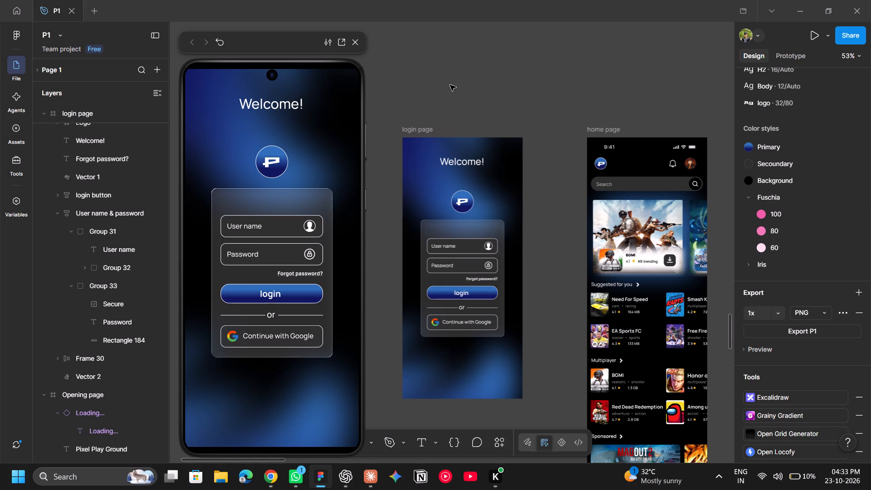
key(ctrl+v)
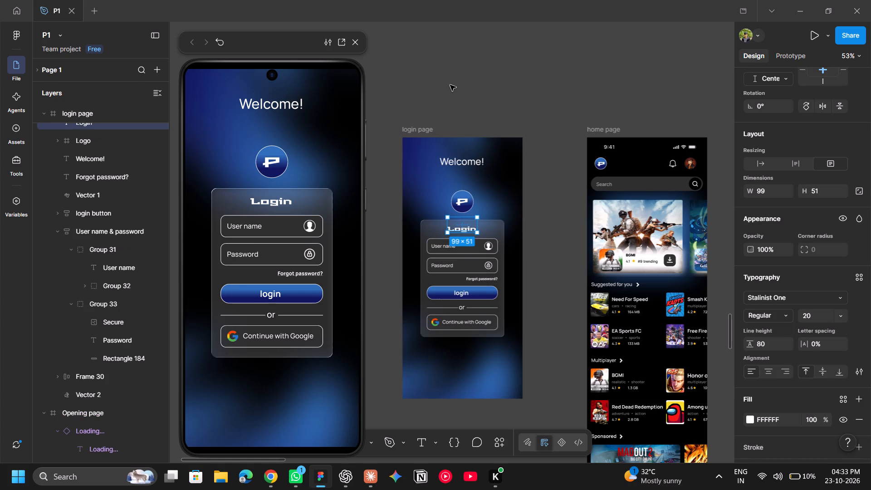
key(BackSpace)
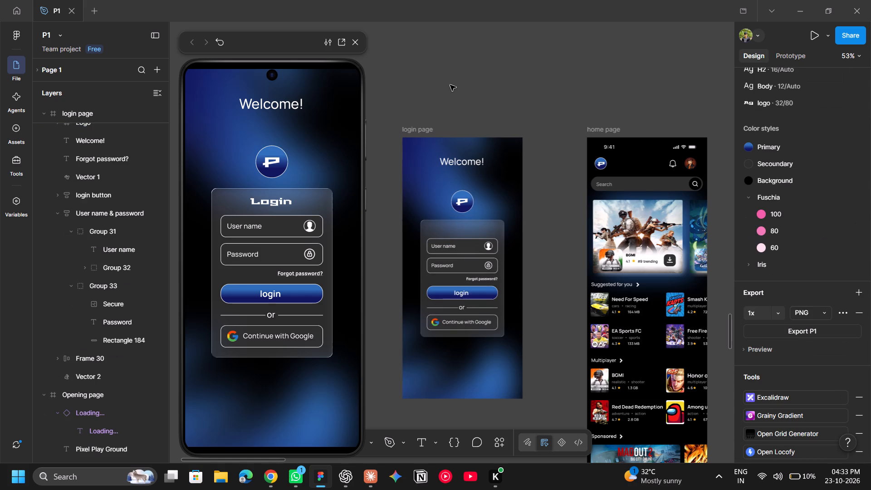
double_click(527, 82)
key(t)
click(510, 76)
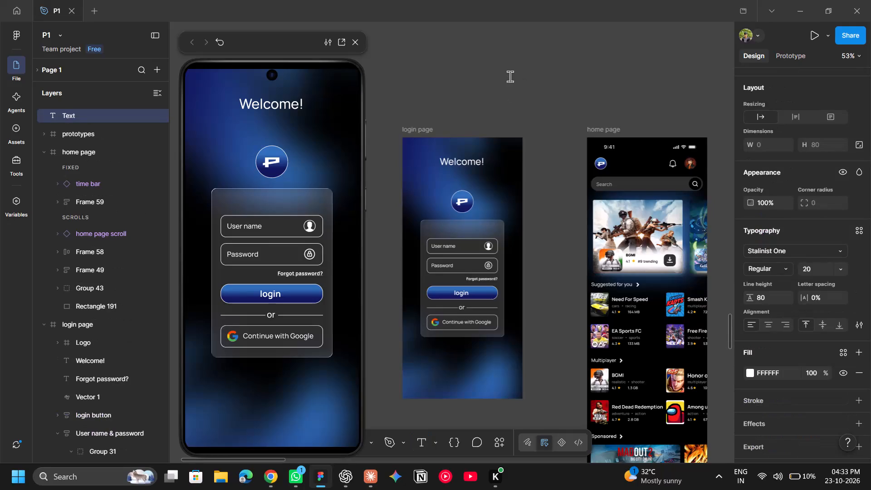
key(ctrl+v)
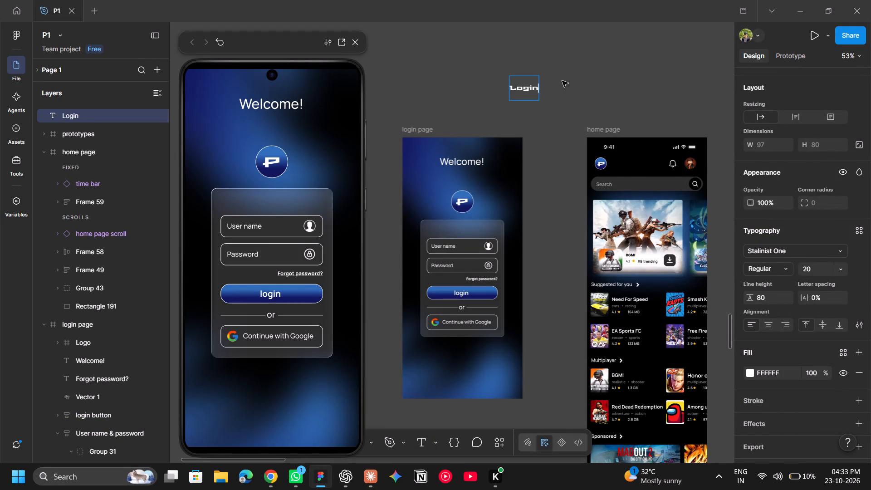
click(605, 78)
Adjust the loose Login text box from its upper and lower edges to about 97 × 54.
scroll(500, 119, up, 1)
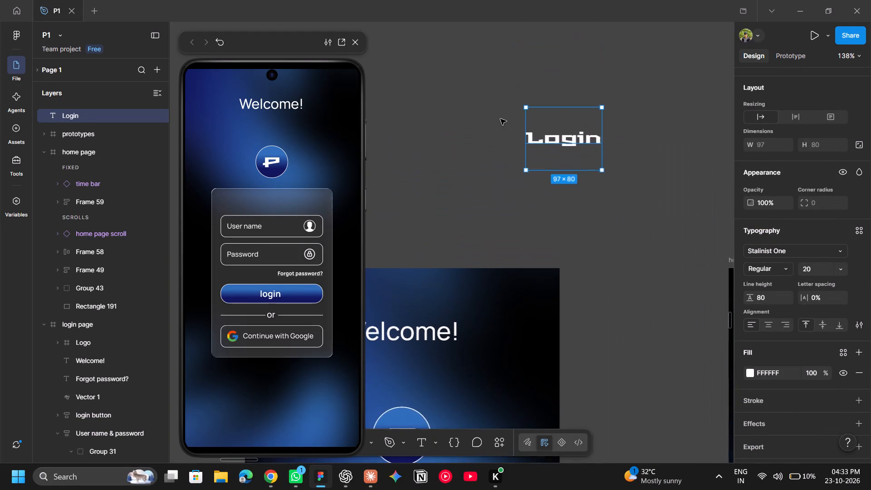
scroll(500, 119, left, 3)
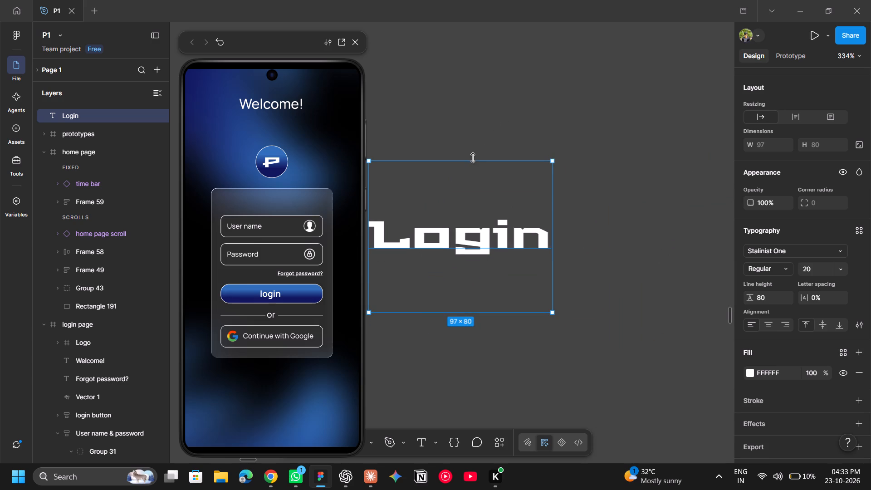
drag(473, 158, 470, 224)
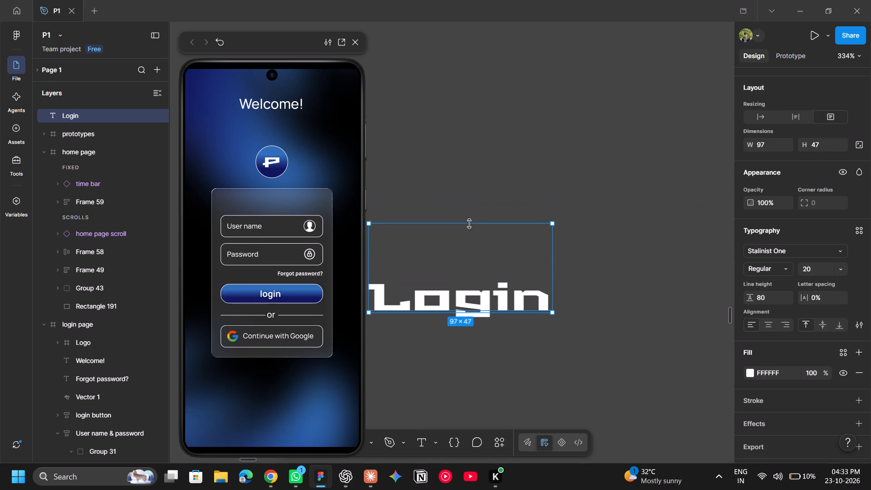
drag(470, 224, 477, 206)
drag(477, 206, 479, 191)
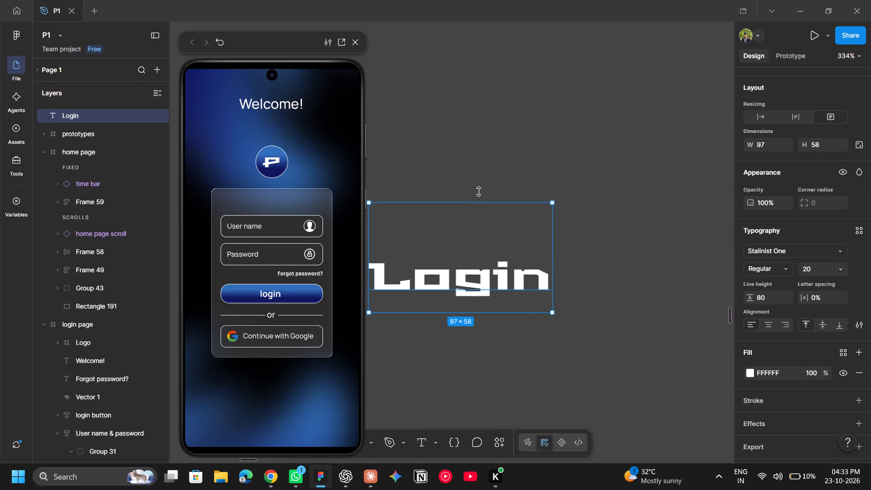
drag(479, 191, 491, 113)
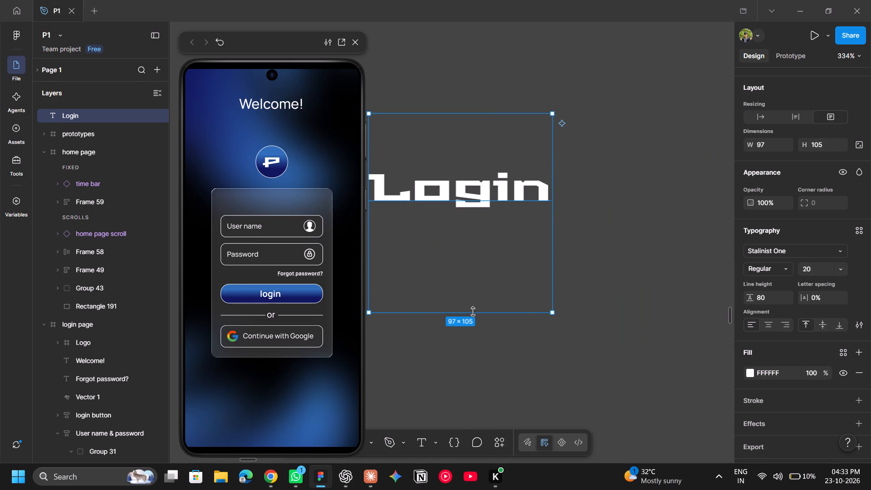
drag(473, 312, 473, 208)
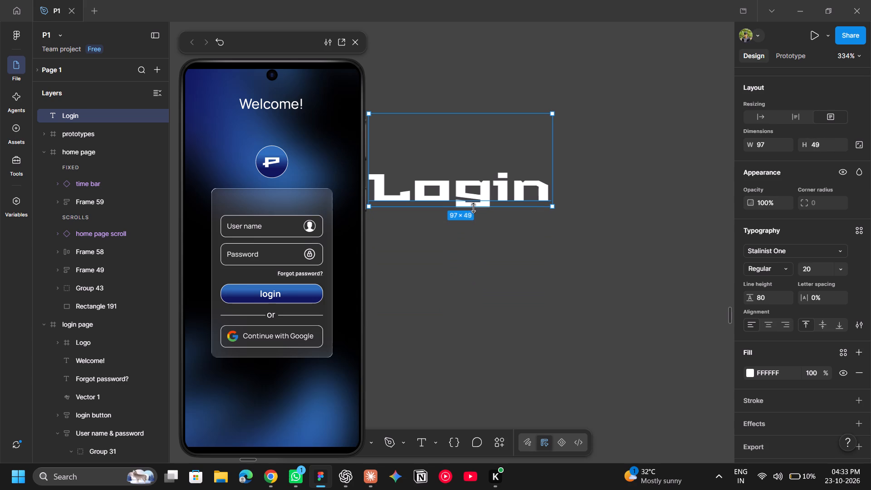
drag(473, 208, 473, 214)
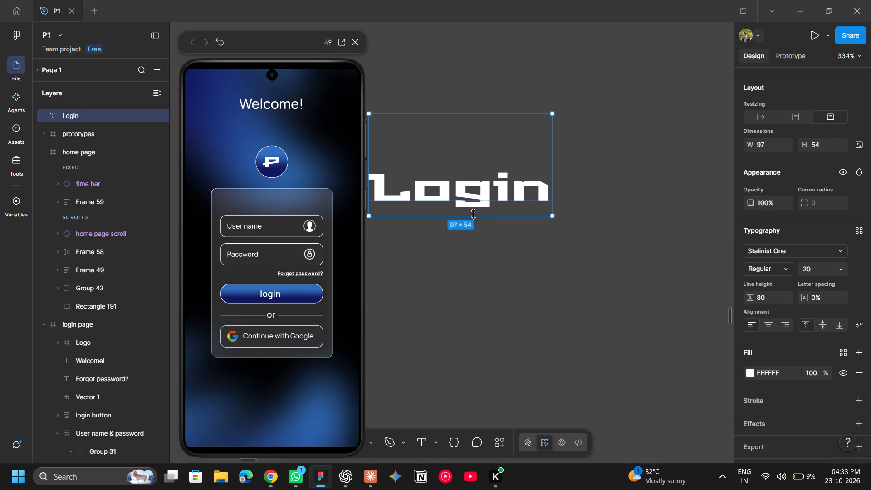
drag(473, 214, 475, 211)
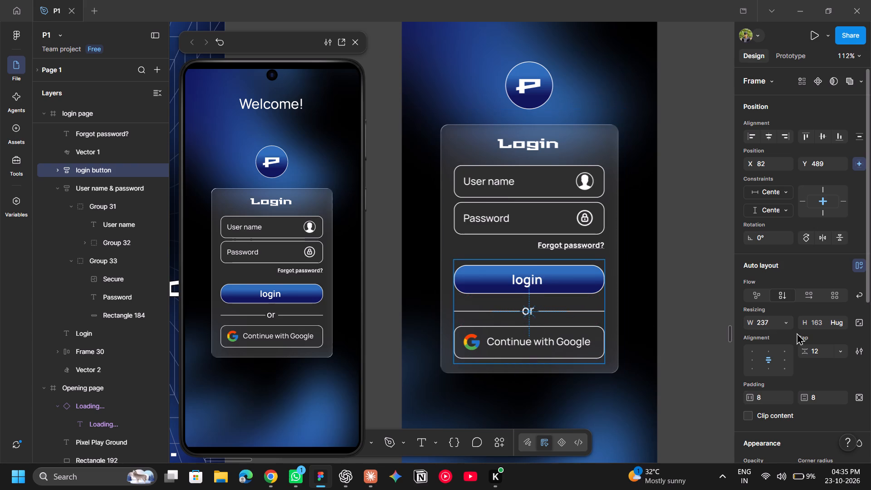
Change the auto layout gap between the items of the login page's login button frame.
click(819, 346)
key(BackSpace)
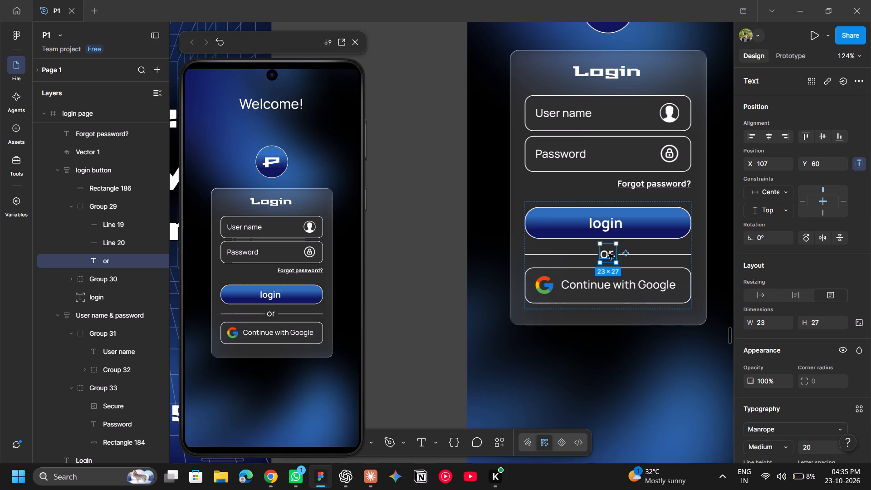
Set the font size of the "or" text below the login button to 16.
scroll(788, 316, down, 1)
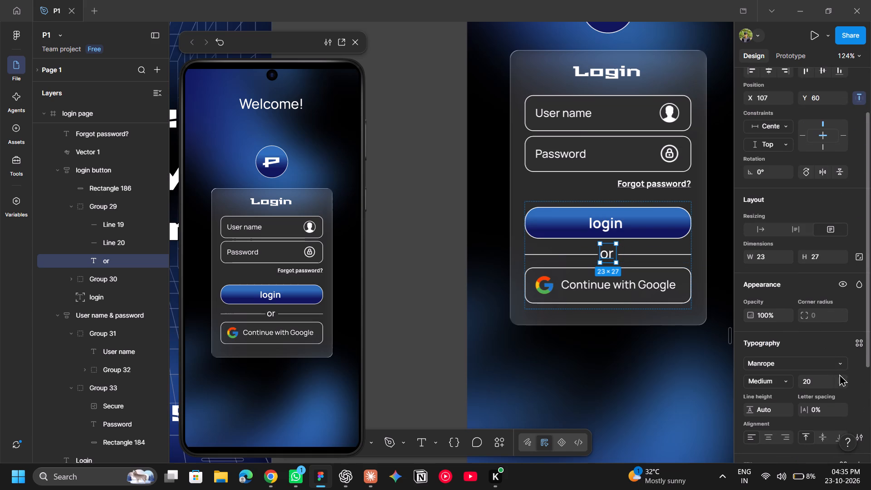
click(840, 380)
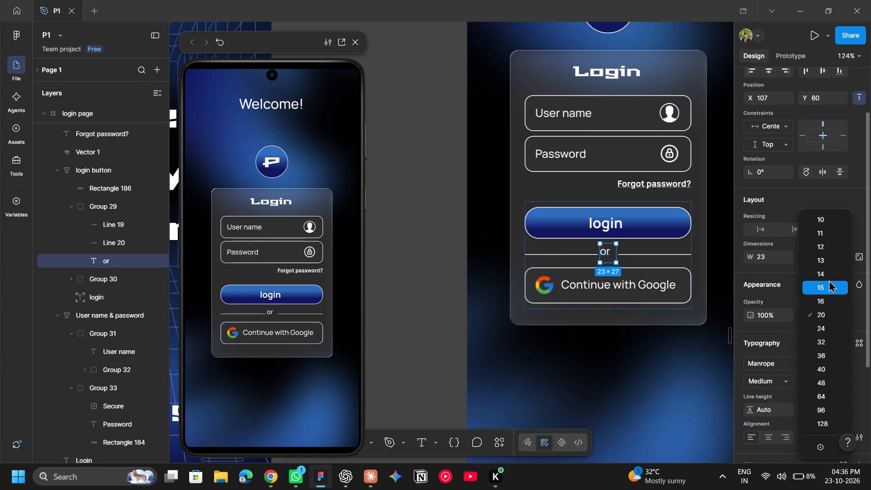
click(829, 303)
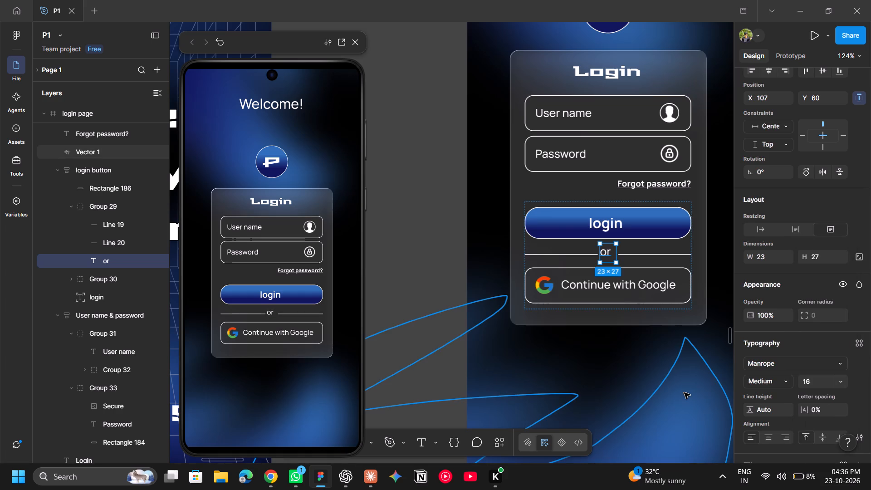
click(684, 392)
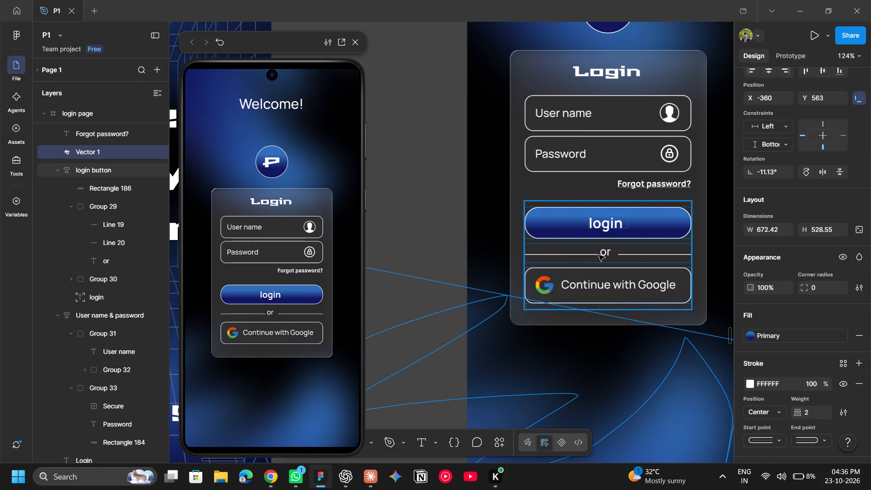
Shrink the "or" text box to fit its letters, about 19 high, and reposition it between the two divider lines.
scroll(603, 251, left, 1)
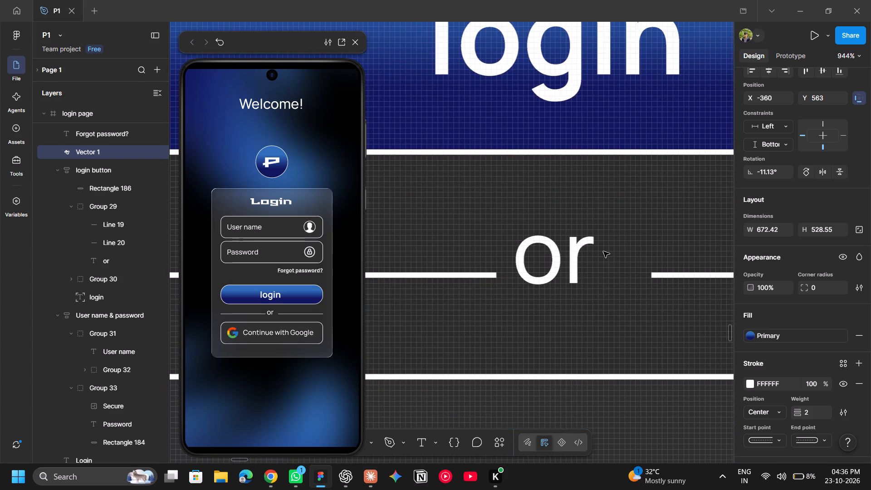
double_click(563, 256)
double_click(563, 256)
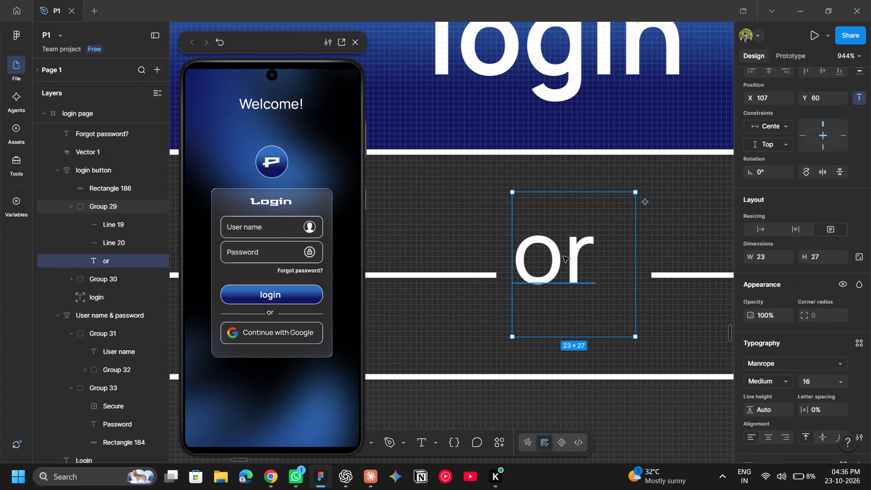
drag(585, 336, 582, 312)
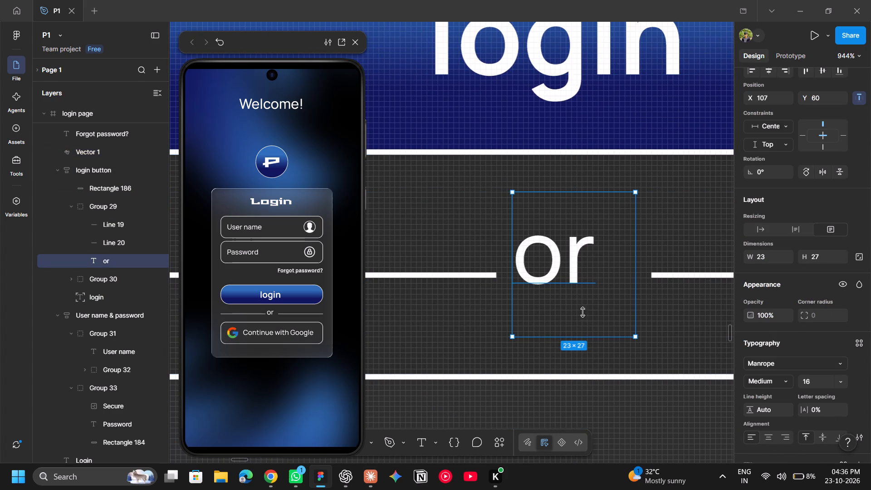
drag(582, 312, 583, 295)
drag(636, 275, 623, 279)
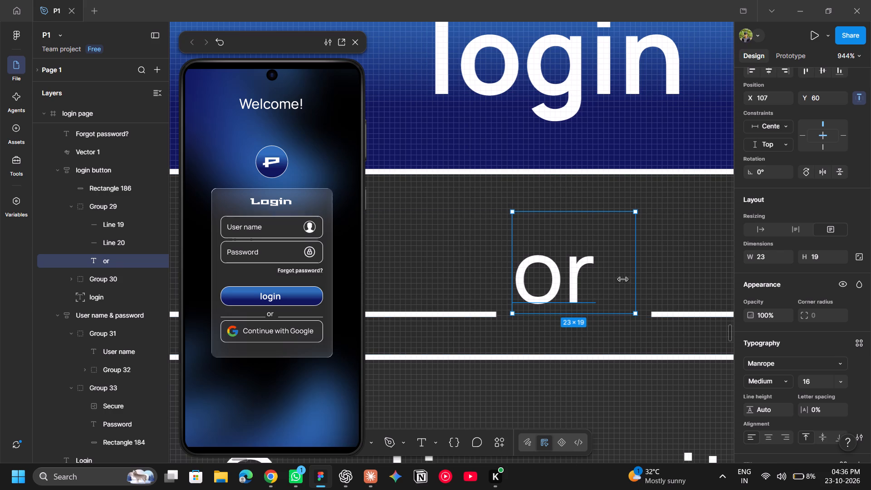
drag(623, 279, 594, 282)
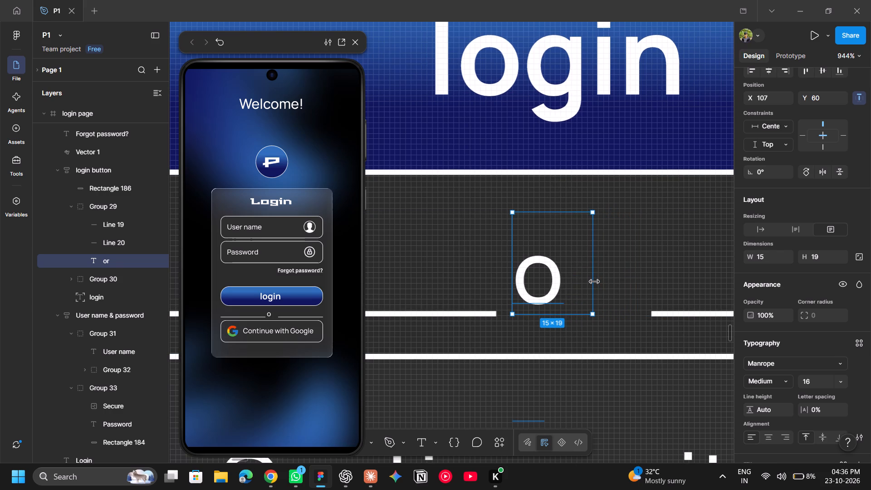
drag(594, 282, 597, 282)
drag(568, 318, 568, 310)
drag(553, 262, 568, 279)
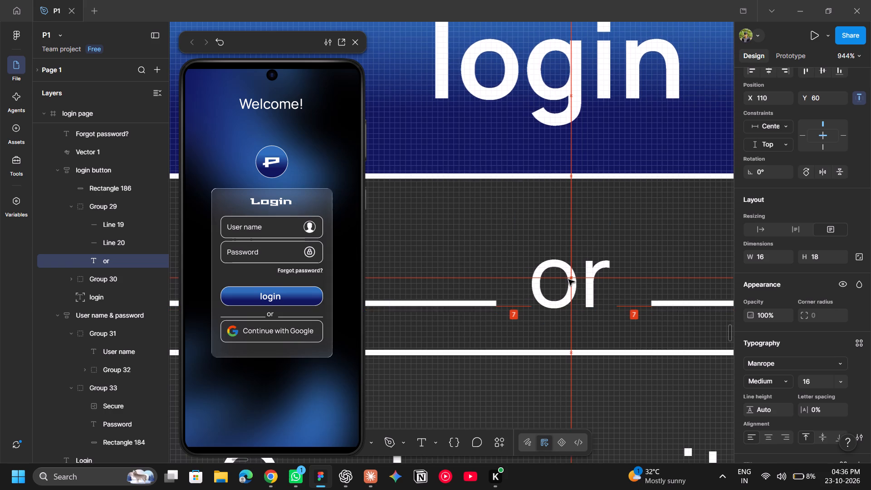
Nudge the "or" text until it sits level with the two divider lines and centred between them, at about X 110.
drag(568, 279, 571, 292)
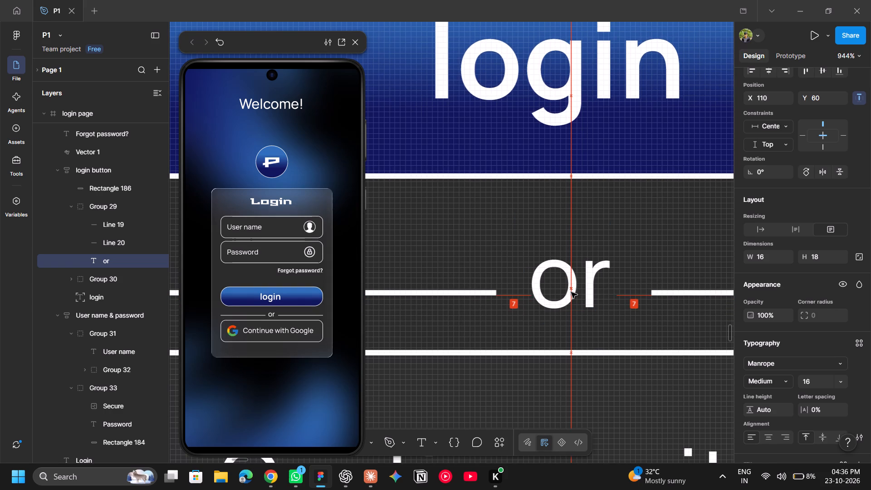
drag(571, 292, 568, 299)
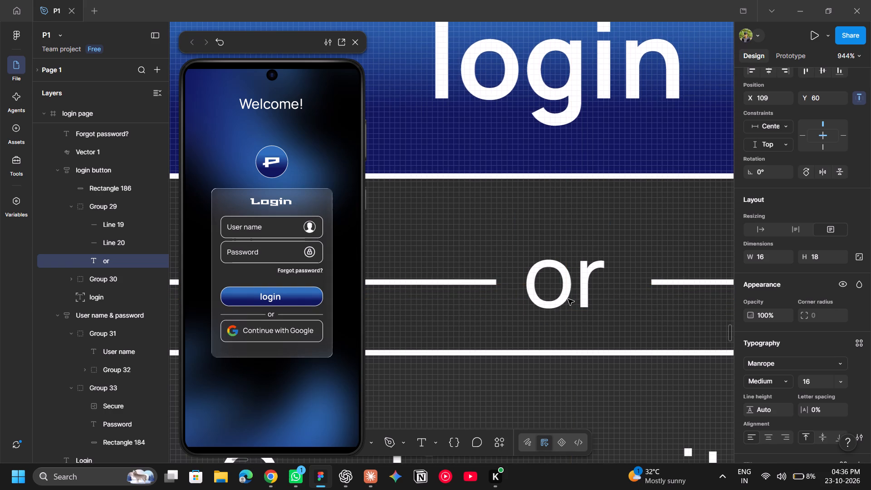
drag(568, 299, 569, 299)
scroll(569, 299, down, 1)
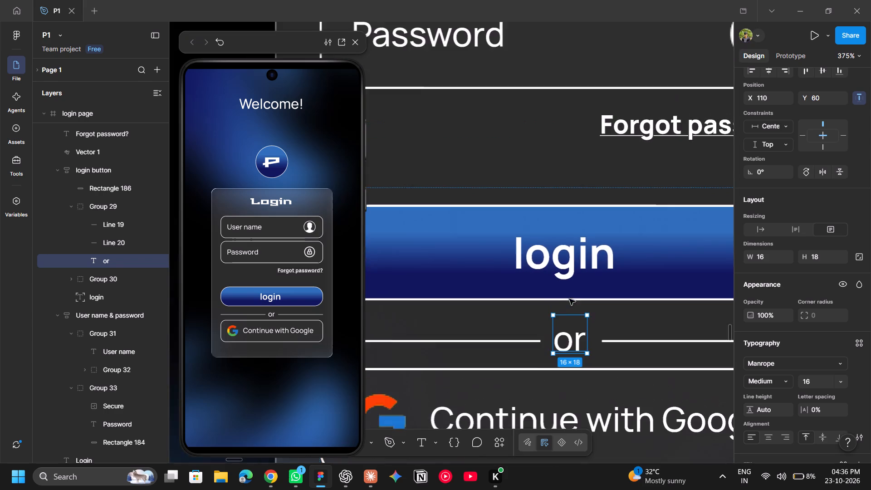
scroll(569, 299, down, 2)
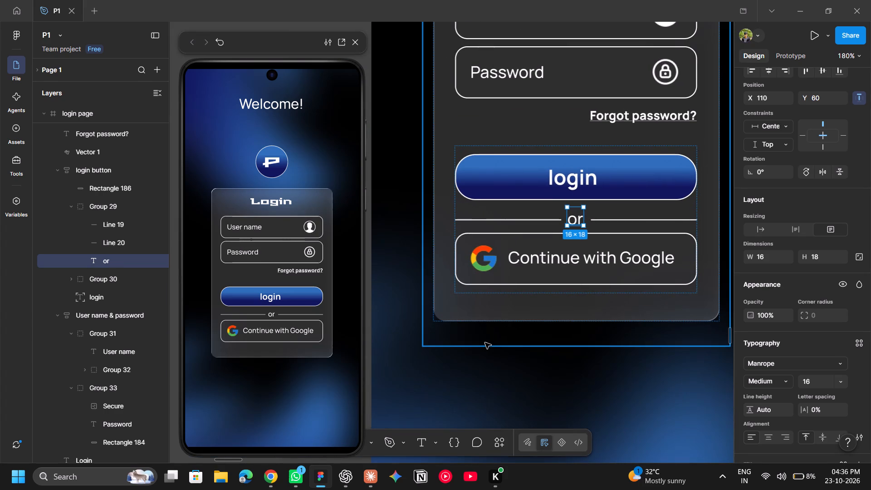
click(507, 388)
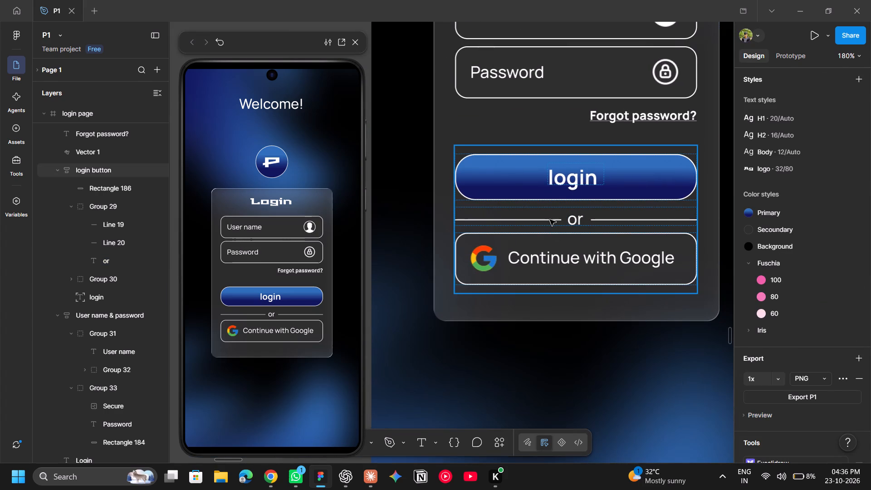
Set the vertical spacing between the "Forgot password?" text and the login button frame to 20.
click(550, 220)
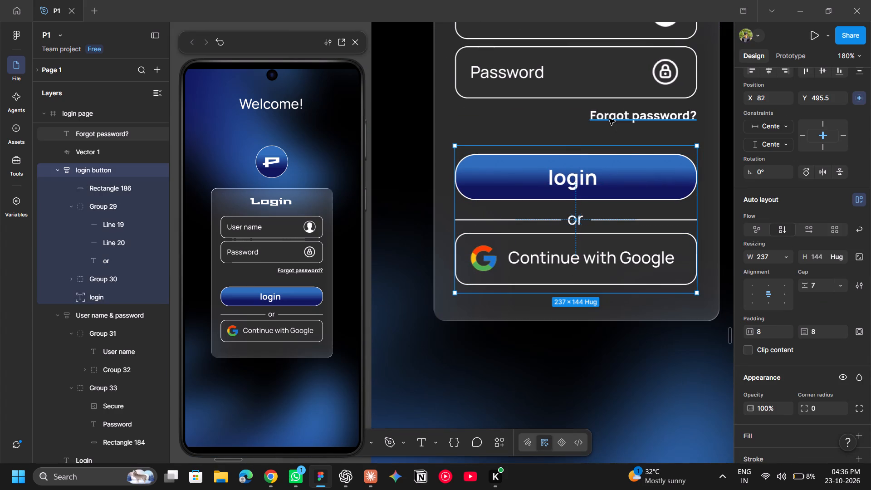
shift+click(609, 119)
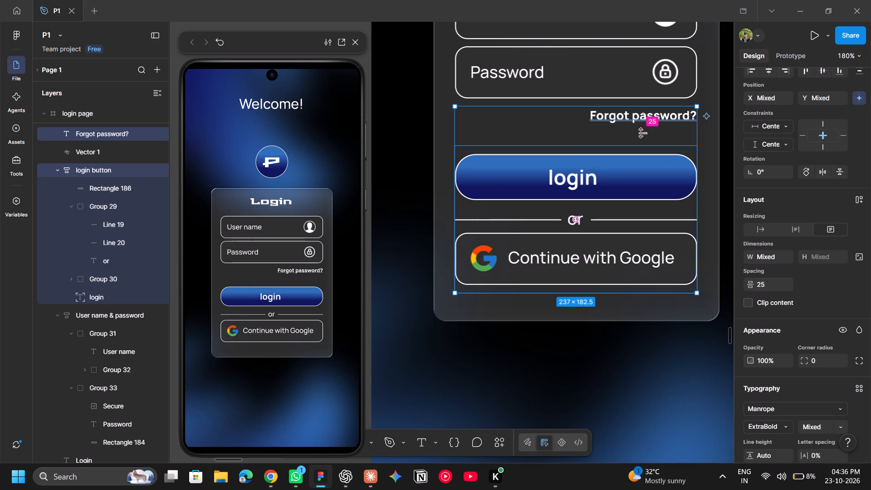
click(773, 285)
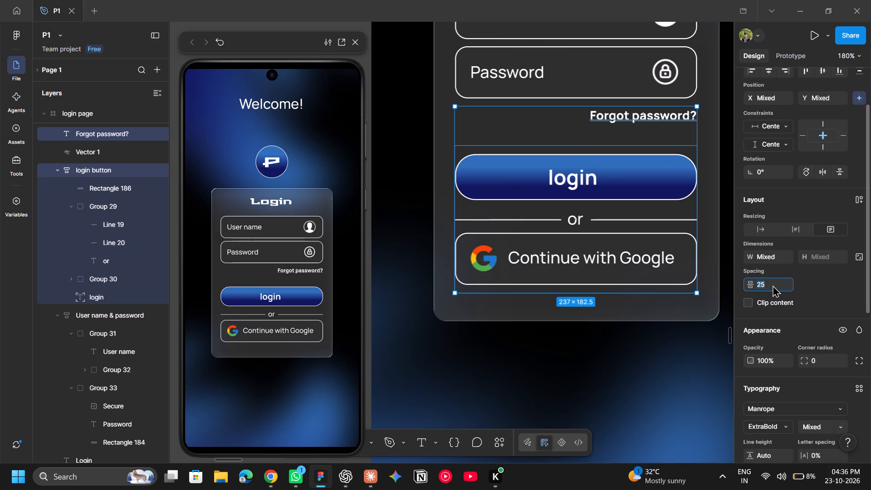
key(BackSpace)
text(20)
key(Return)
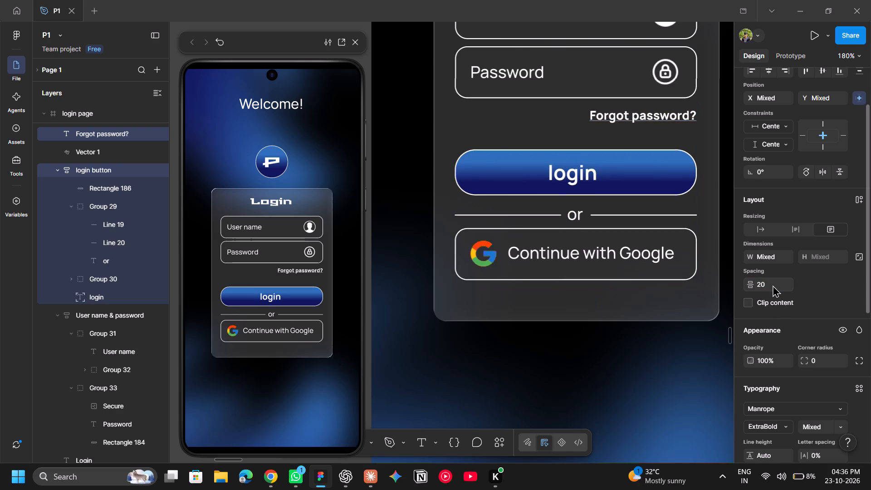
click(588, 427)
click(566, 205)
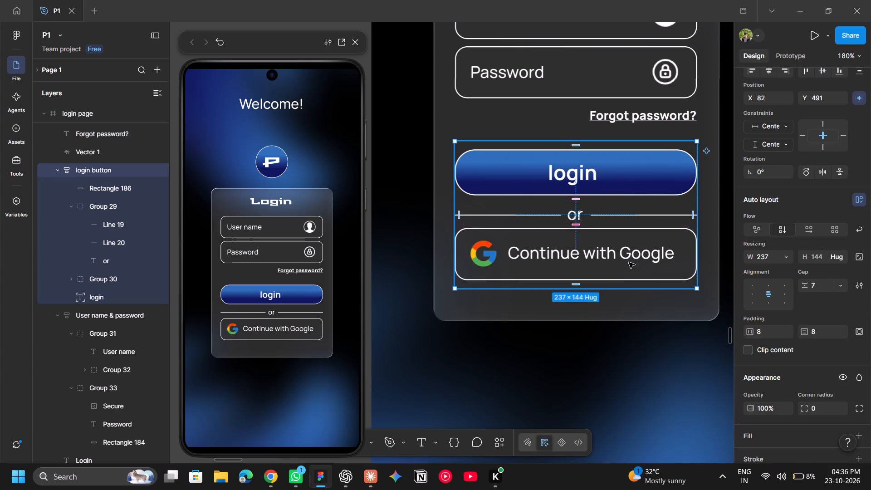
click(613, 363)
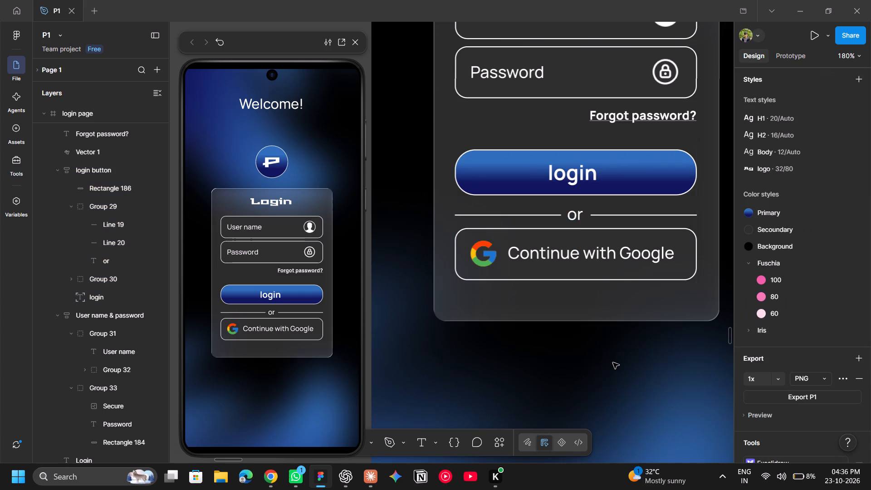
Select the "Continue with Google" button group on the login page.
scroll(613, 363, up, 1)
scroll(613, 363, down, 1)
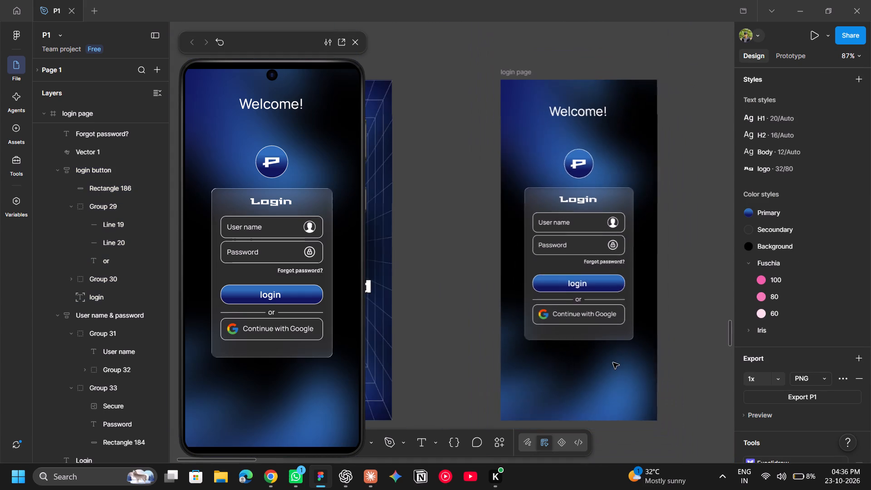
double_click(595, 333)
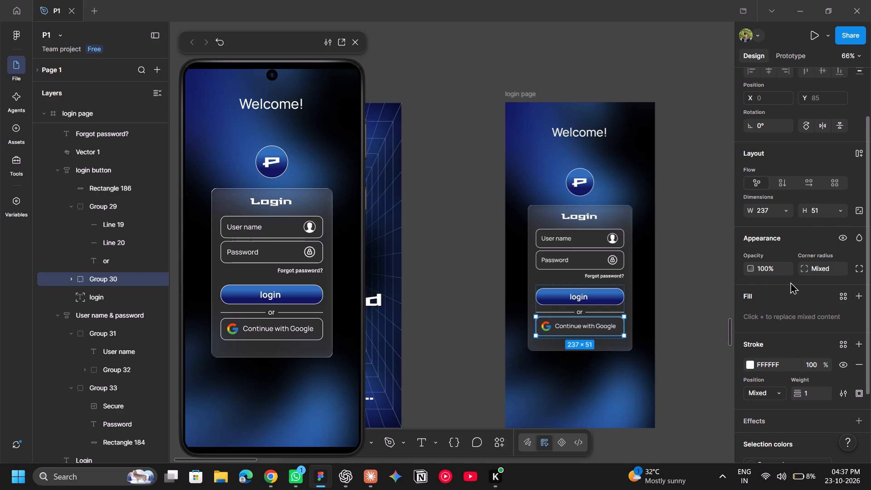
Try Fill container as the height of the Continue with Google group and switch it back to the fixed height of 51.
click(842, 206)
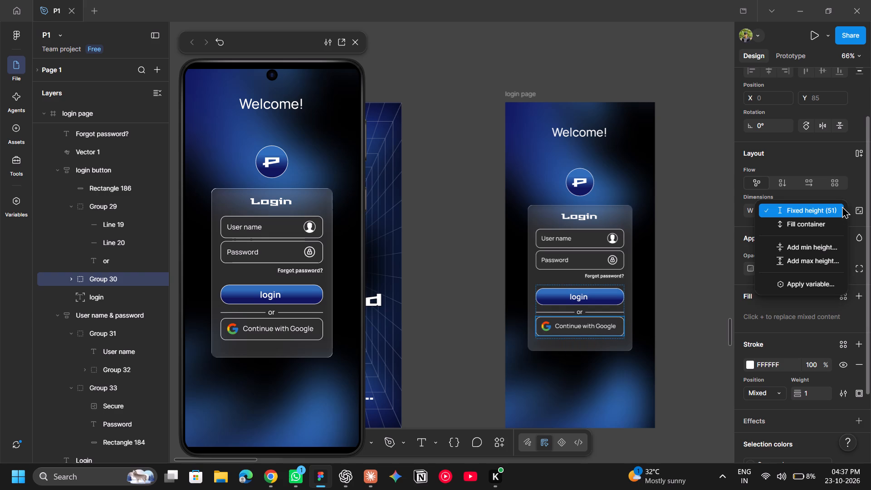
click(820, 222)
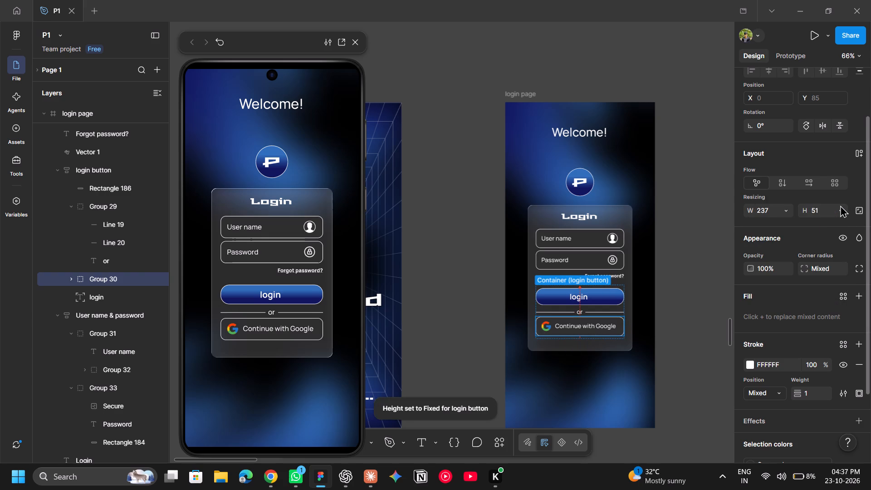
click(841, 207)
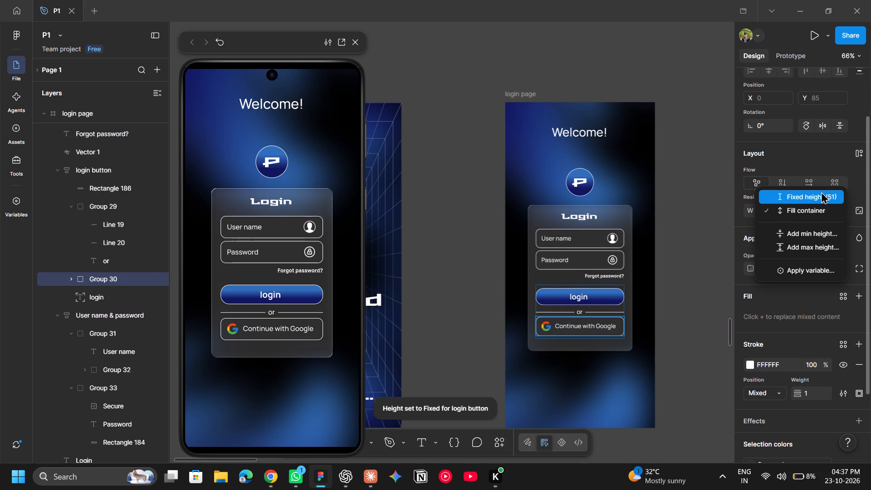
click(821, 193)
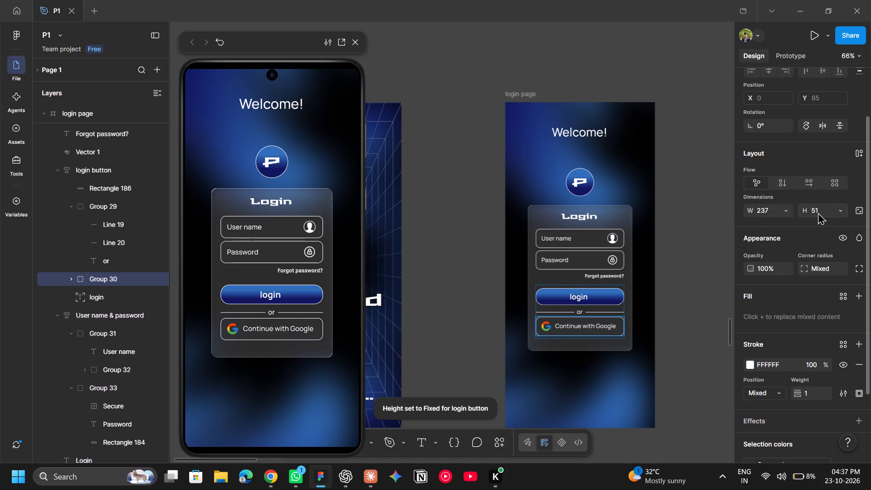
Set the height of the Continue with Google group to 40.
click(818, 212)
key(BackSpace)
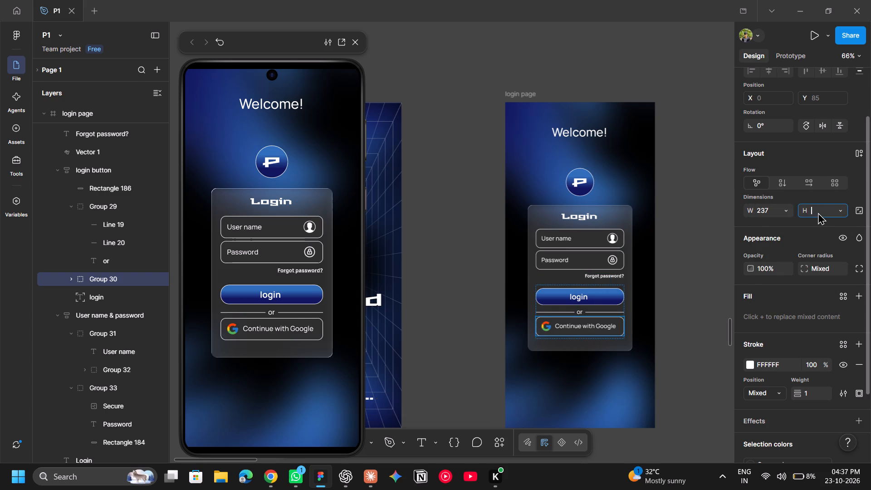
text(40)
key(Return)
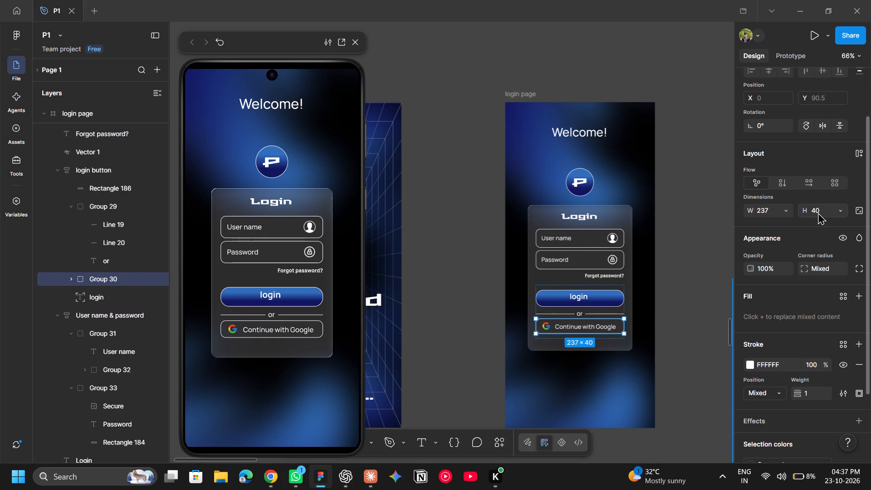
click(681, 267)
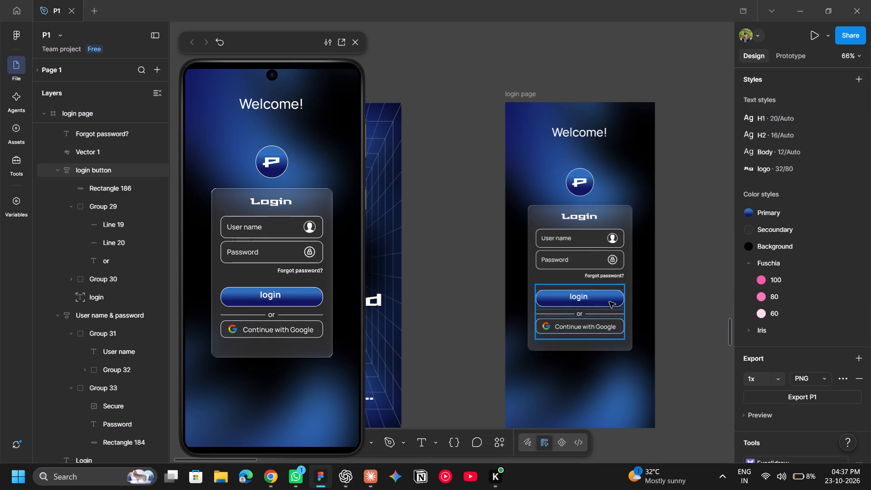
Set the height of the login button's blue rectangle to 40.
double_click(607, 302)
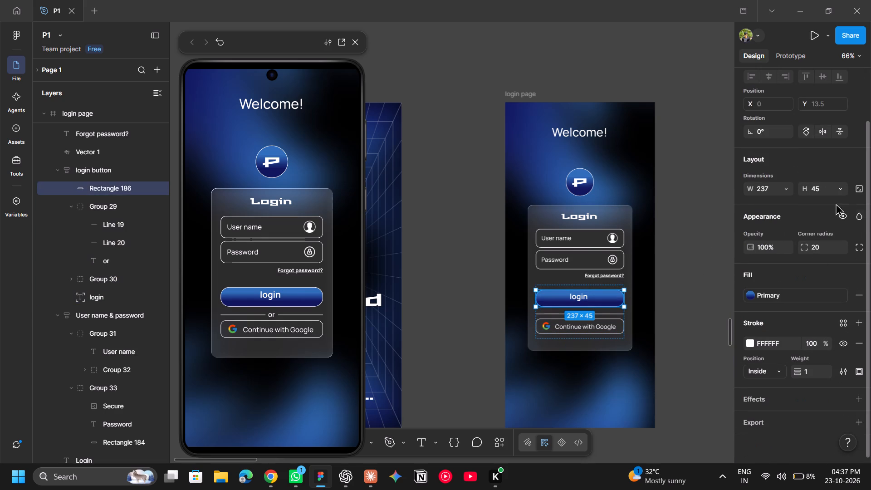
click(827, 189)
key(BackSpace)
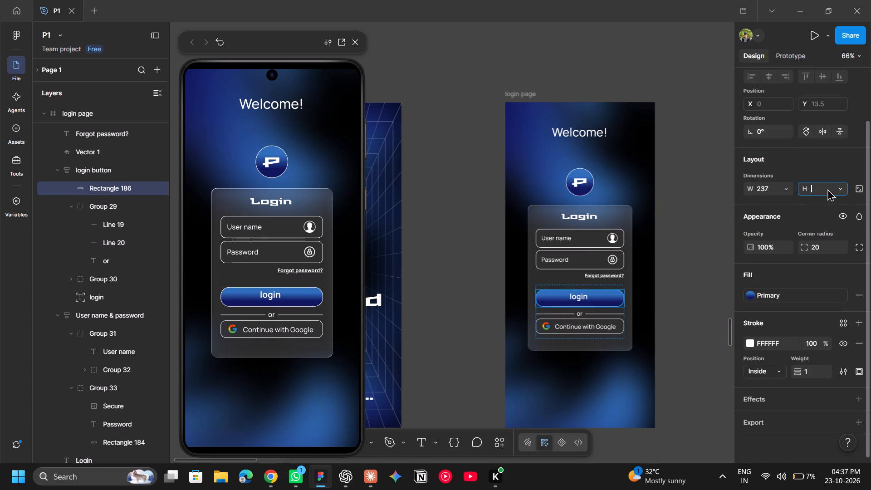
text(40)
key(Return)
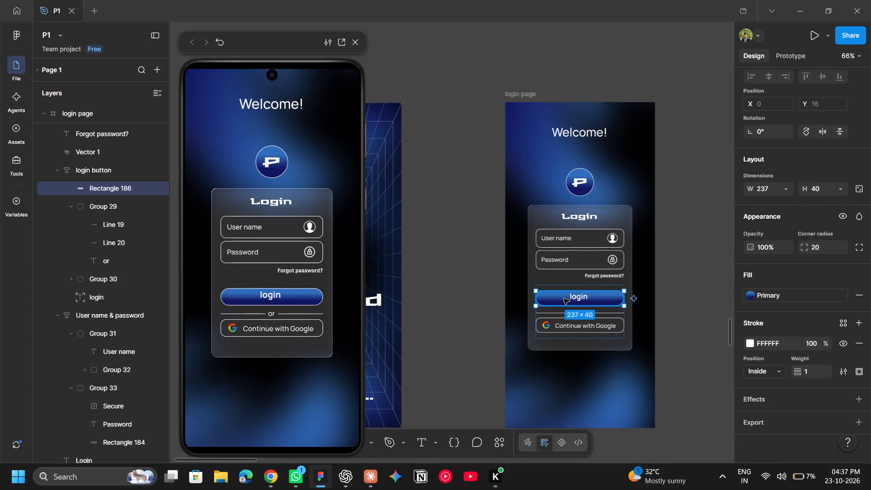
Nudge the "login" text down to Y 22 so it sits vertically centred on the blue button.
click(602, 293)
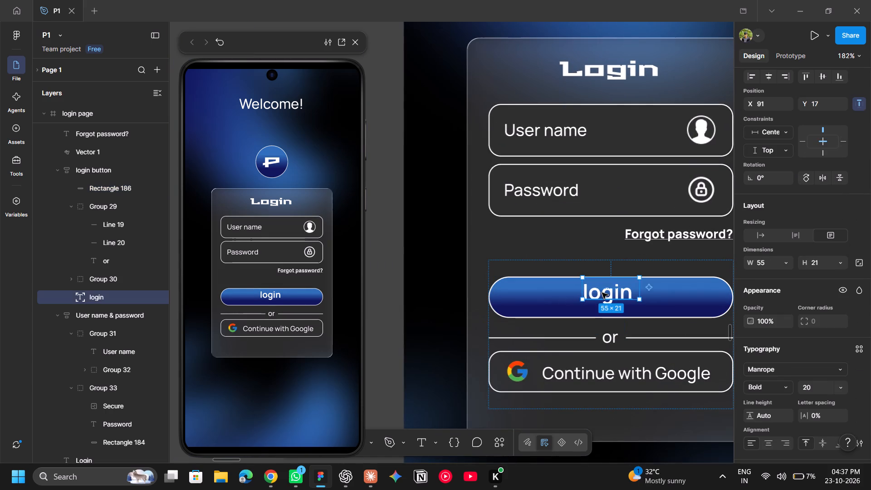
key(Down)
key(Down)
key(Down)
key(Down)
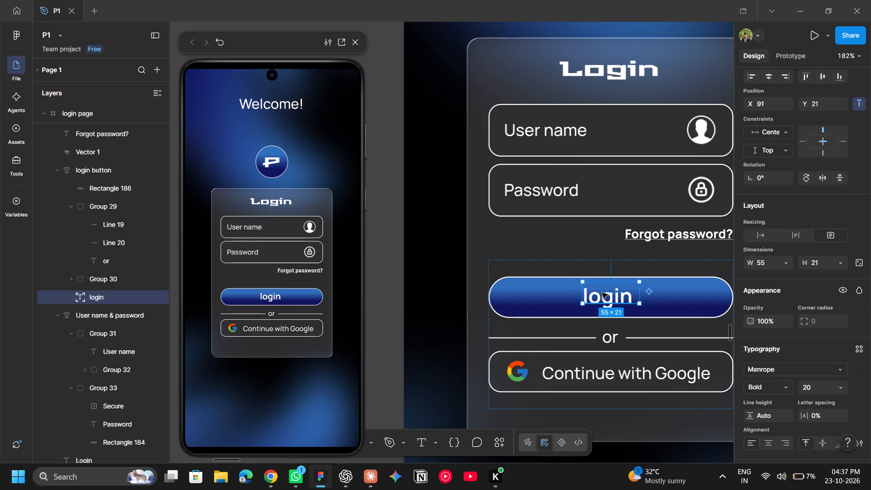
key(Down)
key(Down)
key(Down)
key(Up)
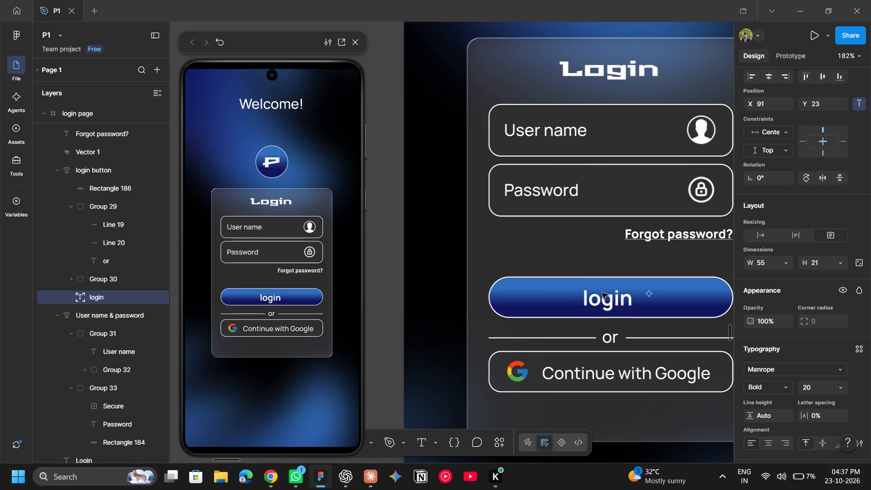
key(Up)
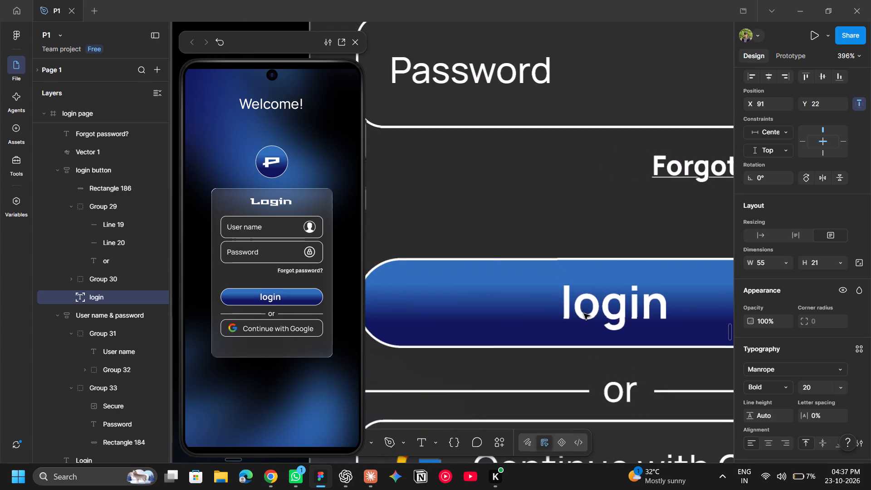
click(590, 304)
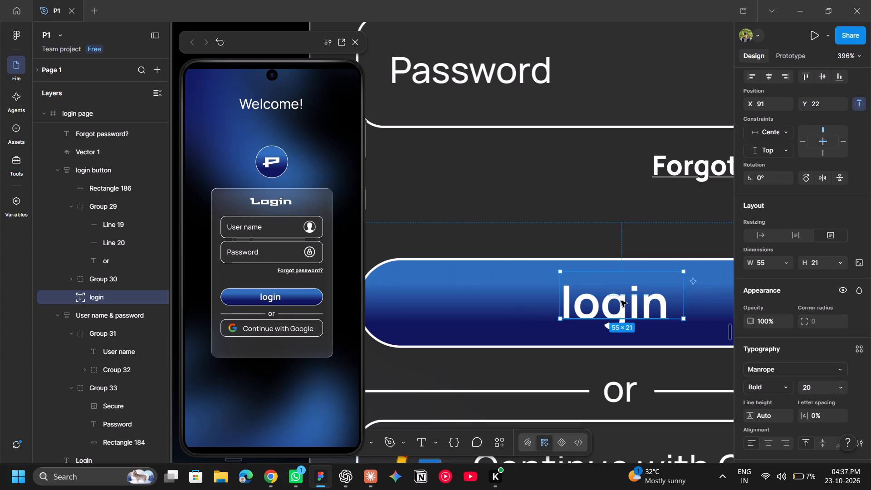
Reorder the layers in the login button frame so the login text sits directly below Rectangle 186.
click(448, 282)
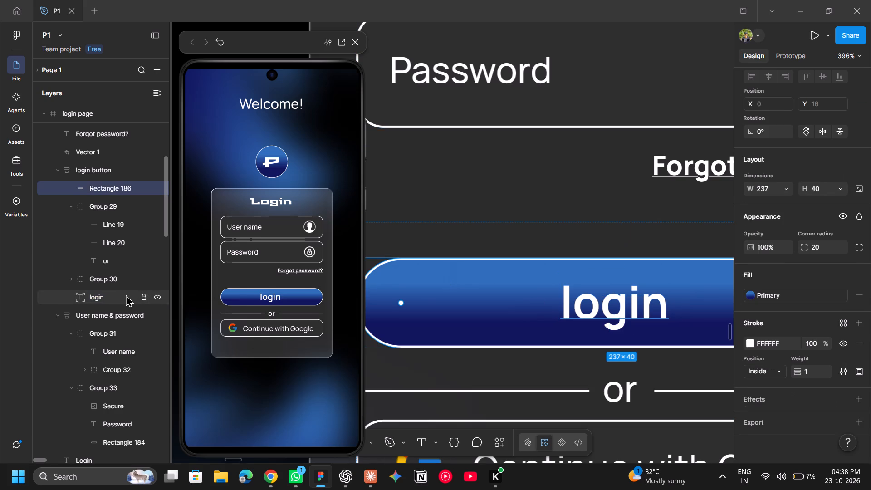
click(127, 294)
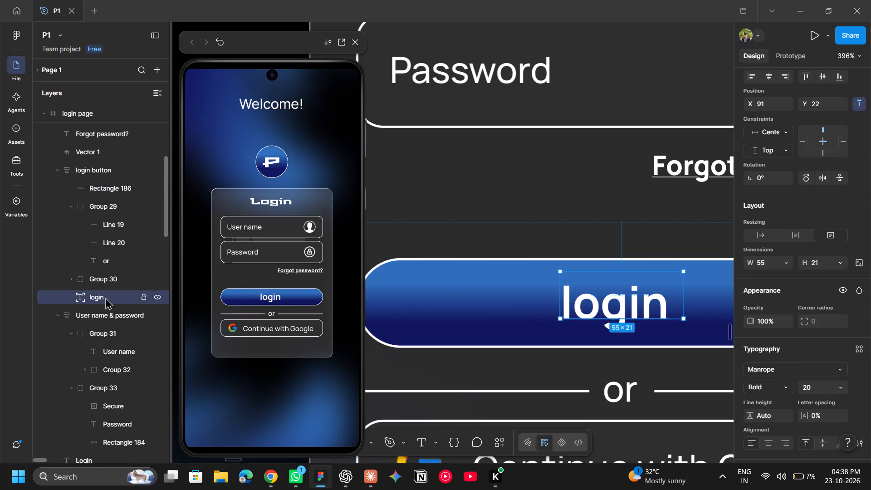
drag(105, 297, 115, 184)
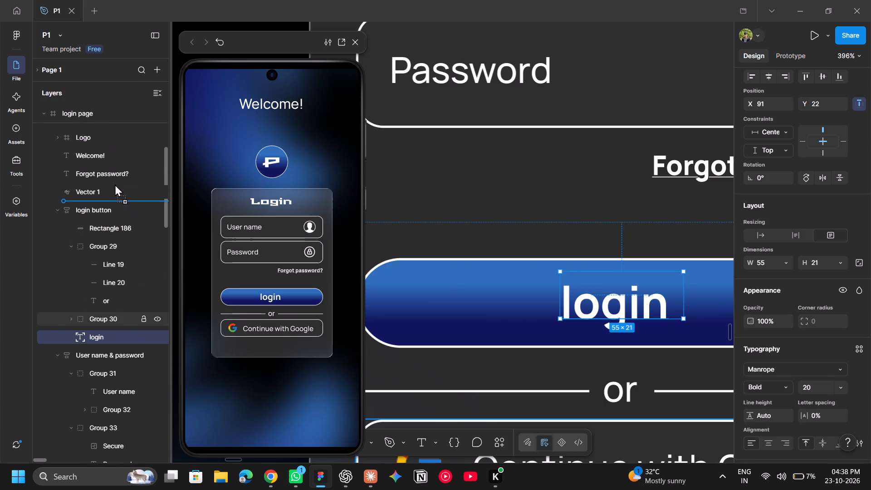
drag(115, 184, 116, 236)
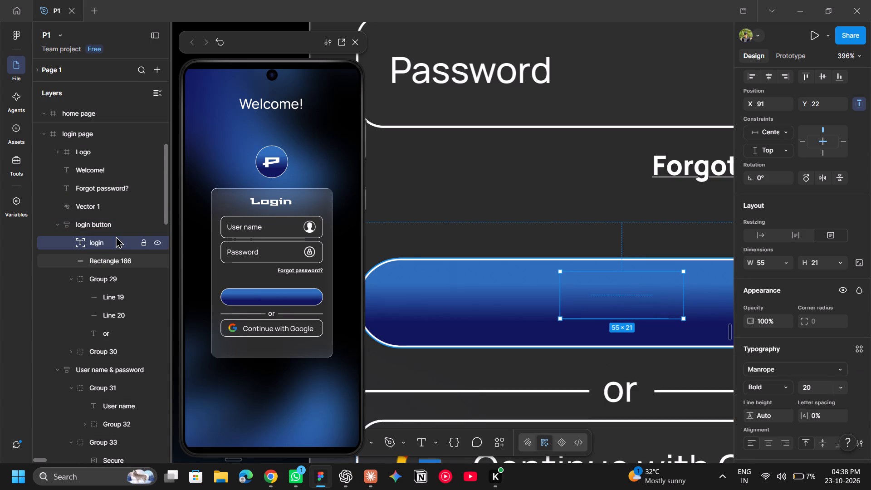
drag(103, 257, 103, 236)
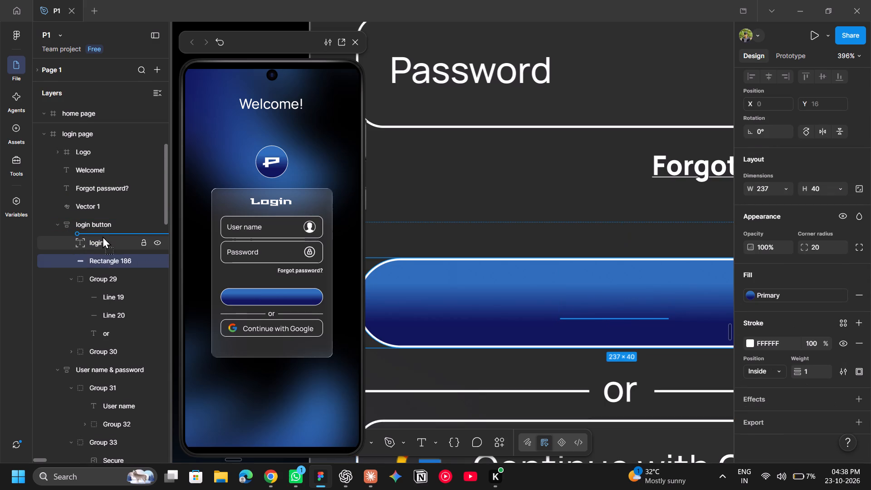
drag(103, 236, 102, 233)
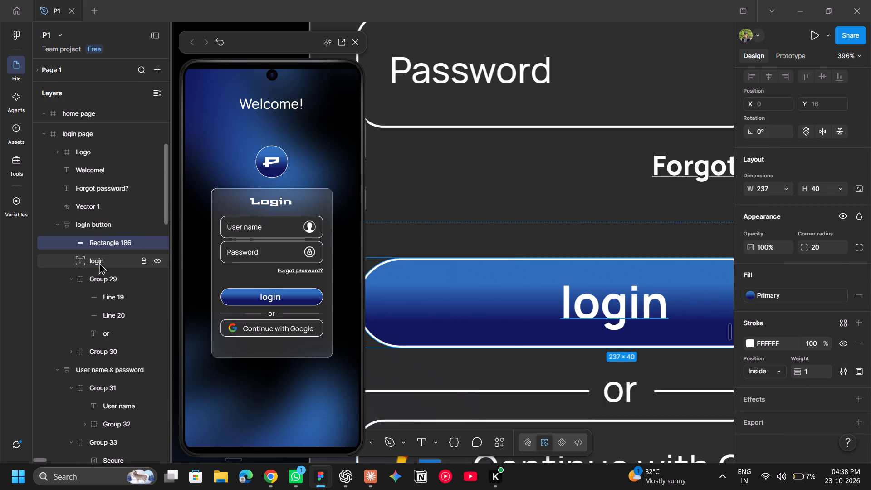
Group Rectangle 186 and the login text together inside the login button frame.
click(98, 240)
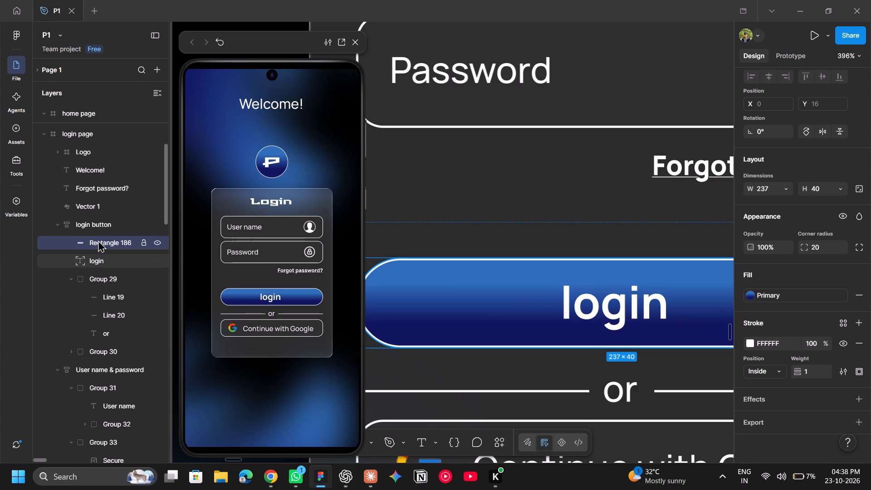
shift+click(94, 256)
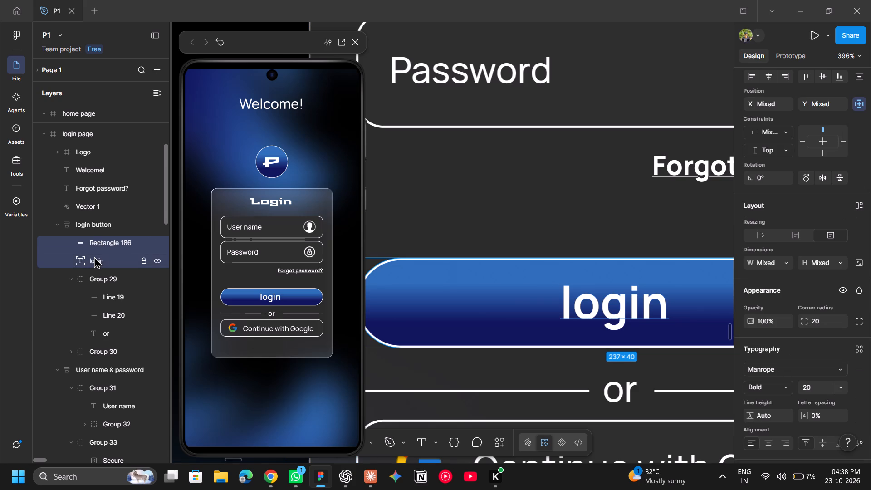
right_click(94, 256)
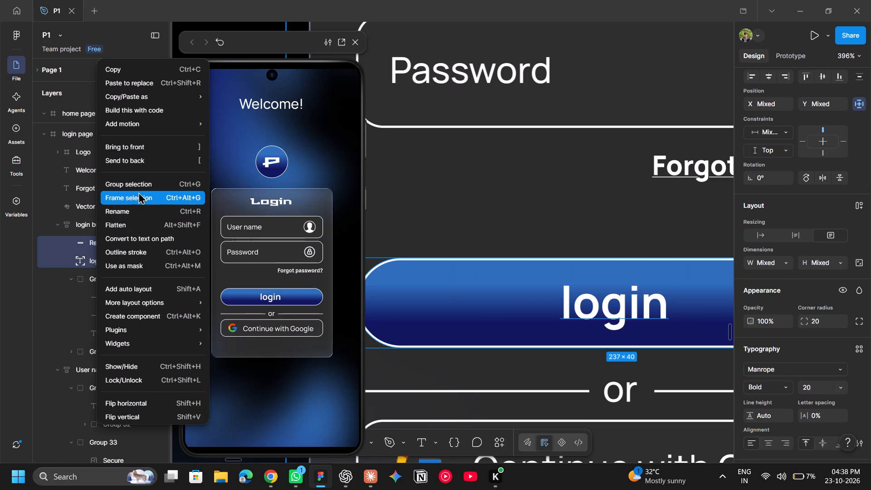
click(143, 185)
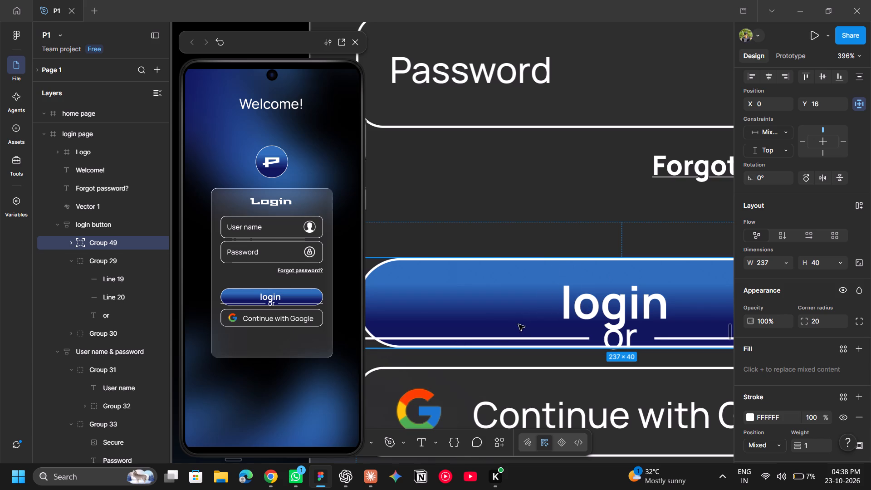
Move the new login group up to Y 0 in its frame, clear of the "or" divider.
scroll(594, 304, down, 1)
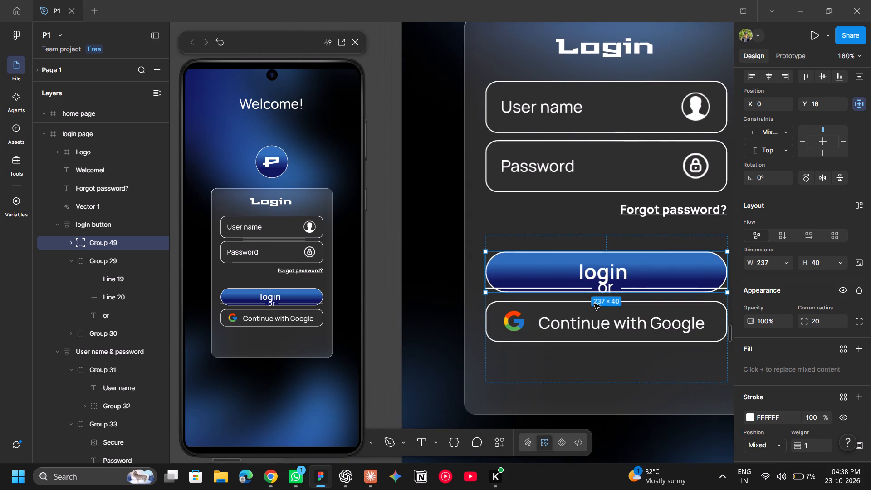
drag(644, 268, 644, 254)
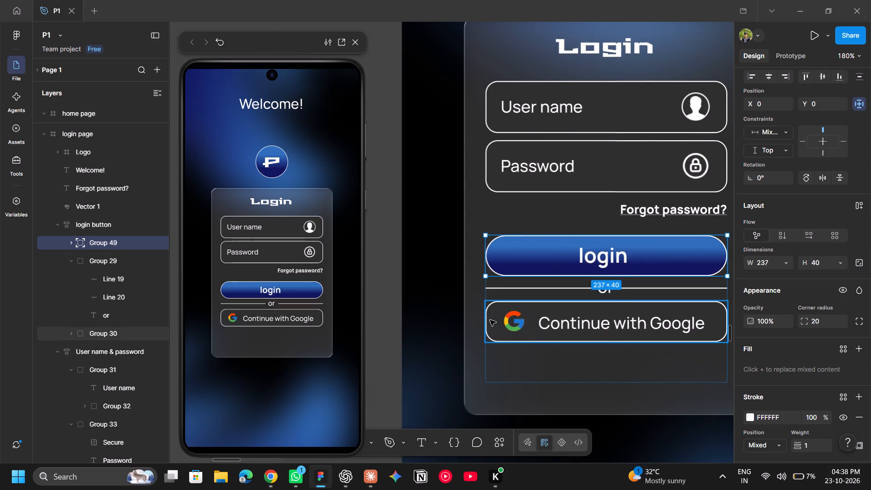
click(440, 292)
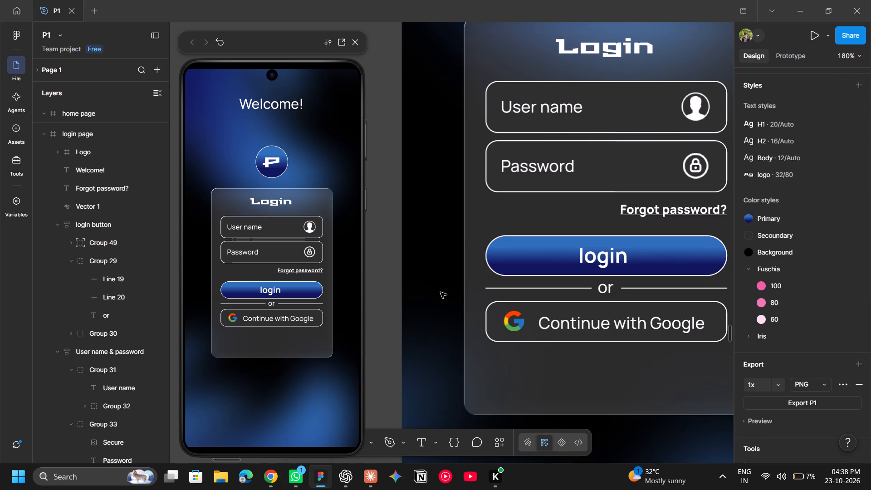
Set the stroke opacity of the divider line left of "or" to 60%.
double_click(547, 289)
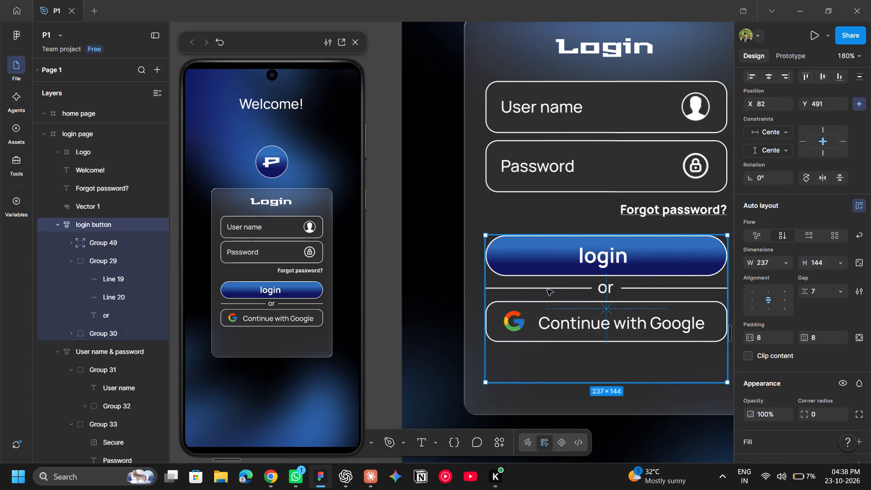
double_click(547, 289)
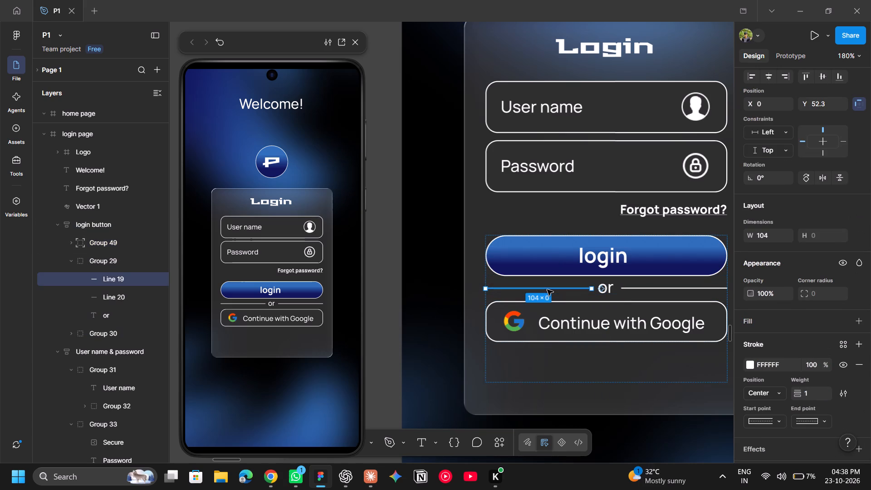
click(811, 364)
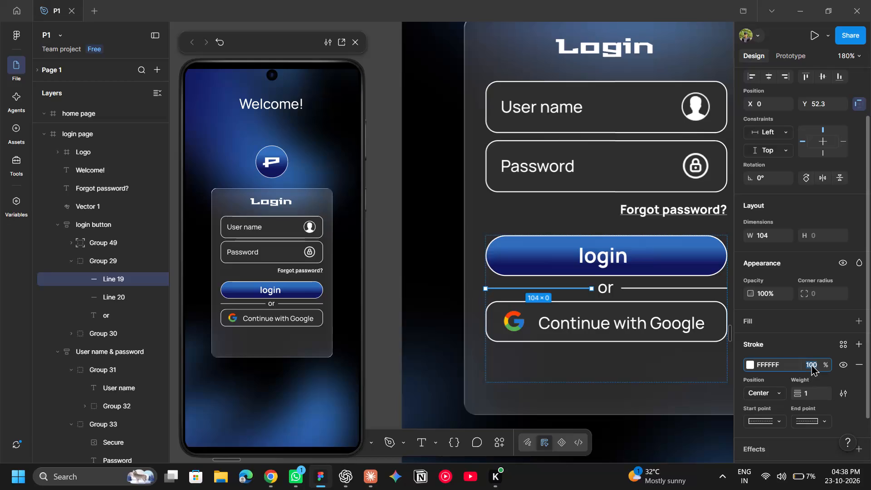
key(BackSpace)
text(6-)
key(BackSpace)
key(0)
key(Return)
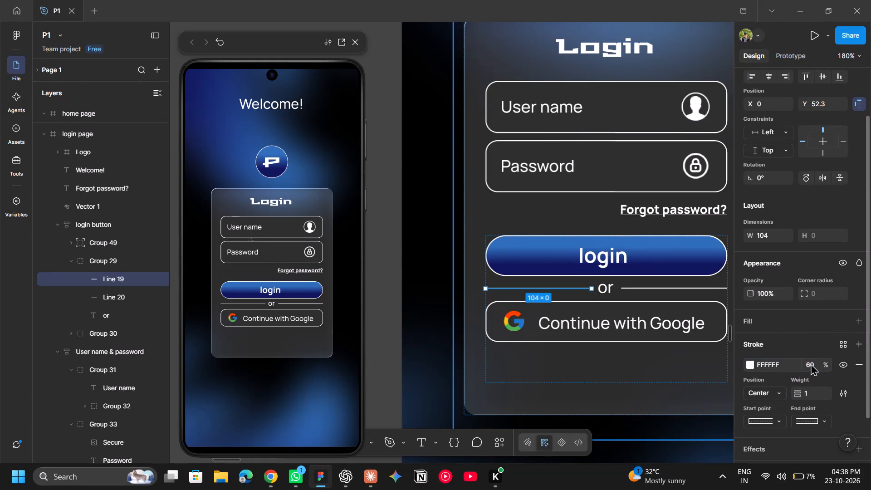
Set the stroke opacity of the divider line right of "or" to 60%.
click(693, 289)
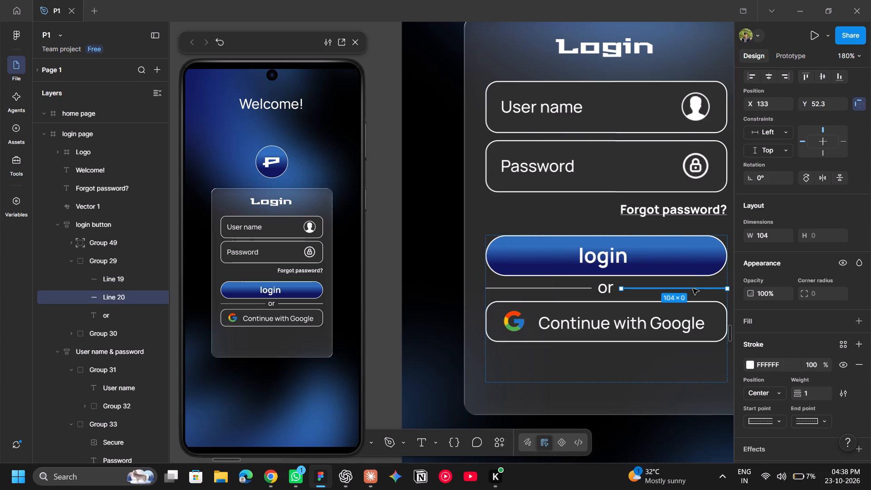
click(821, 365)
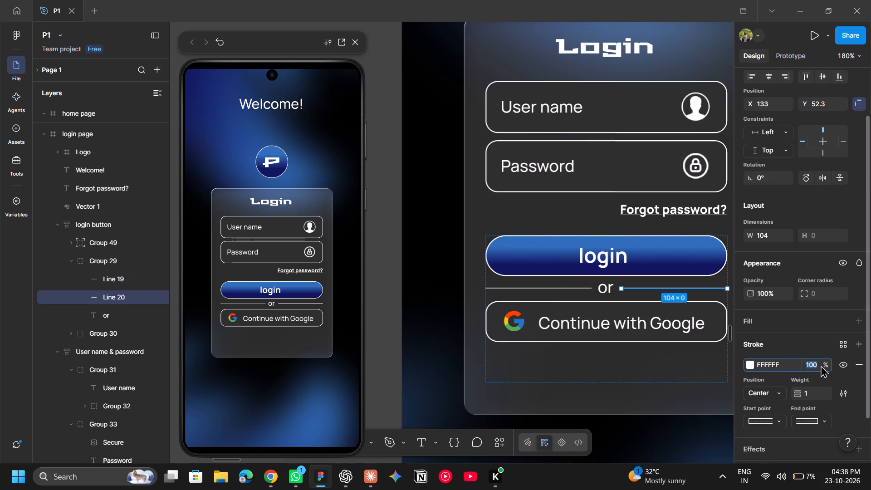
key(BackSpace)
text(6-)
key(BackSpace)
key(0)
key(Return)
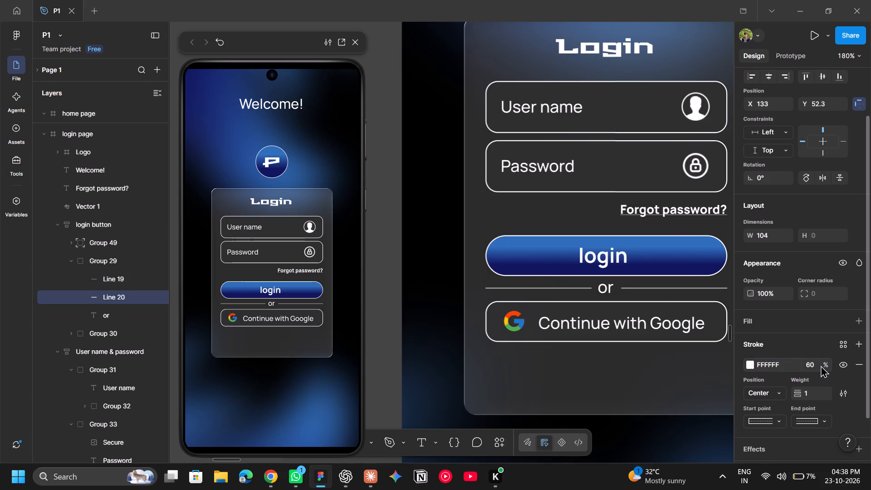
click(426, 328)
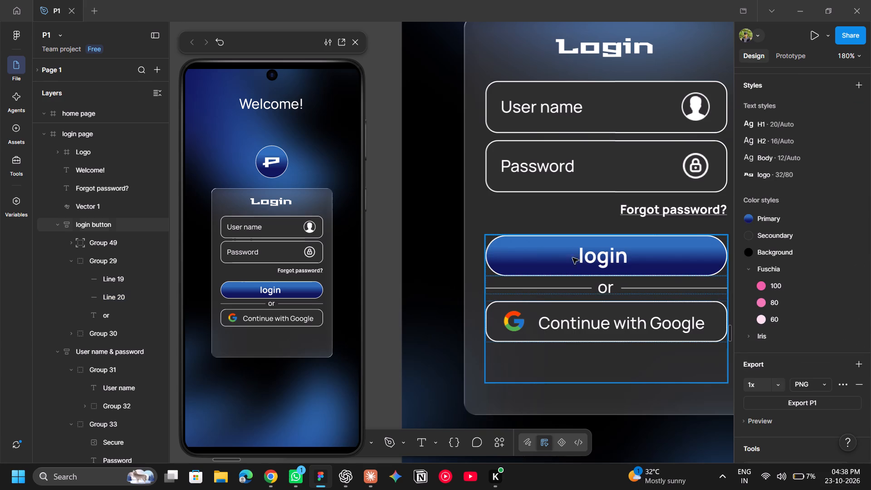
Inspect the login and Google button groups, and open the login button frame's auto layout gap value.
double_click(553, 250)
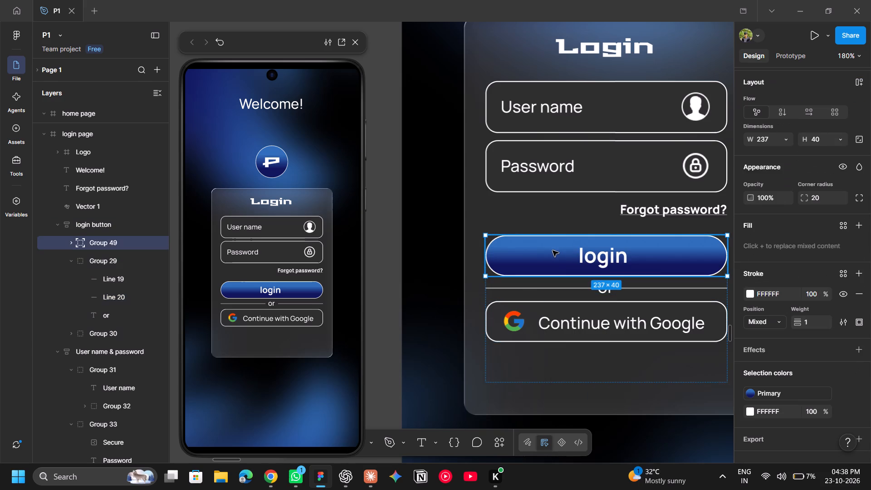
click(555, 323)
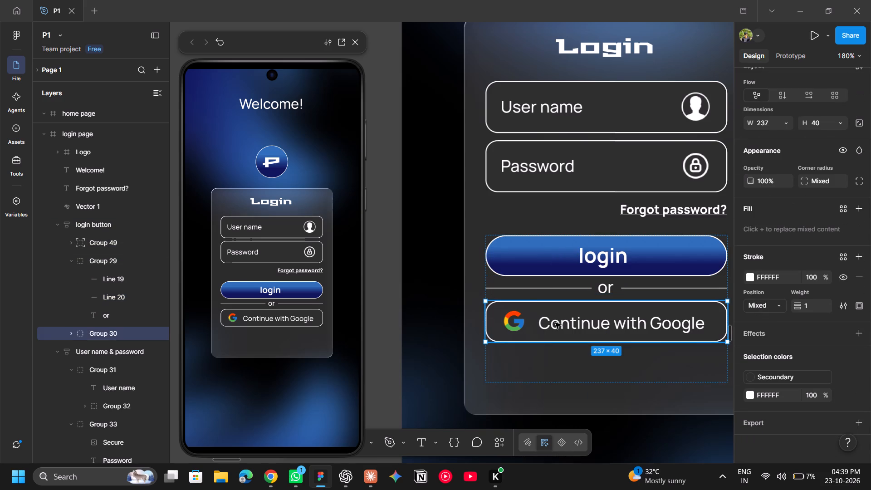
click(422, 291)
click(518, 272)
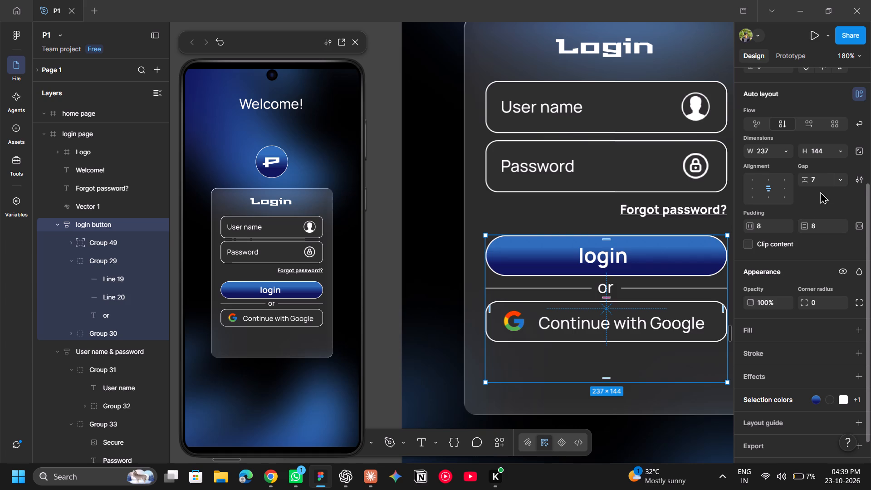
click(817, 179)
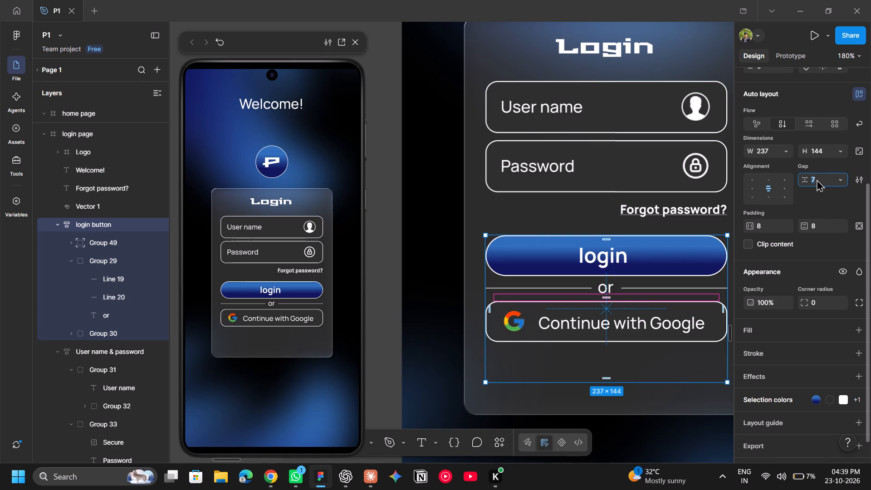
click(404, 283)
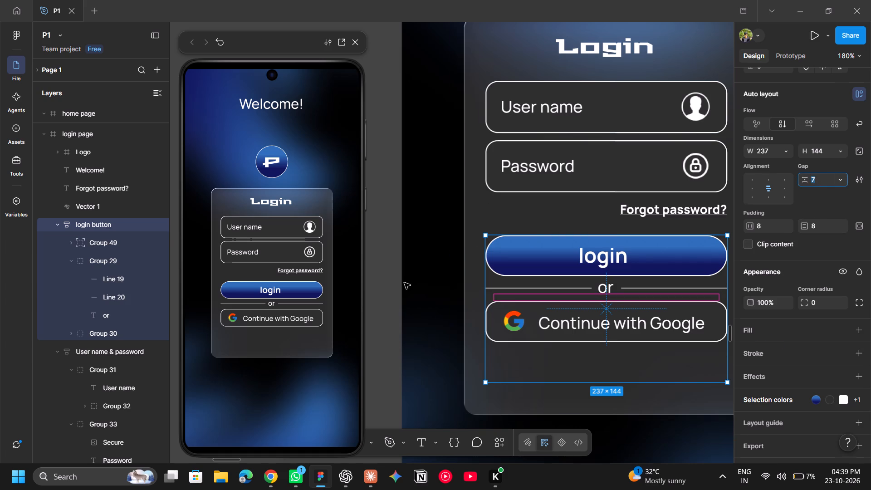
Undo the divider opacity changes and the login group's move and grouping, back to separate Rectangle 186 and login text layers.
key(ctrl+z)
key(ctrl+z)
key(ctrl+z)
key(ctrl+z)
key(ctrl+z)
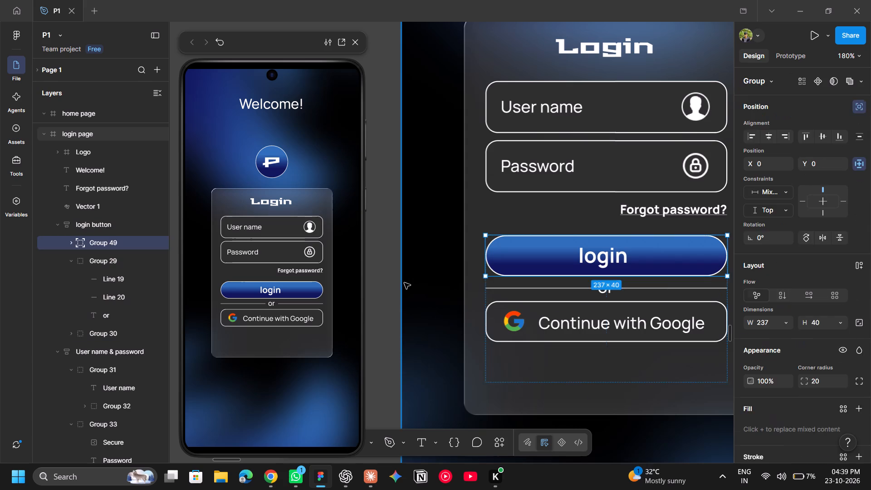
key(ctrl+z)
key(ctrl+z)
key(ctrl+z)
key(ctrl+z)
key(ctrl+z)
key(ctrl+z)
key(ctrl+z)
key(ctrl+z)
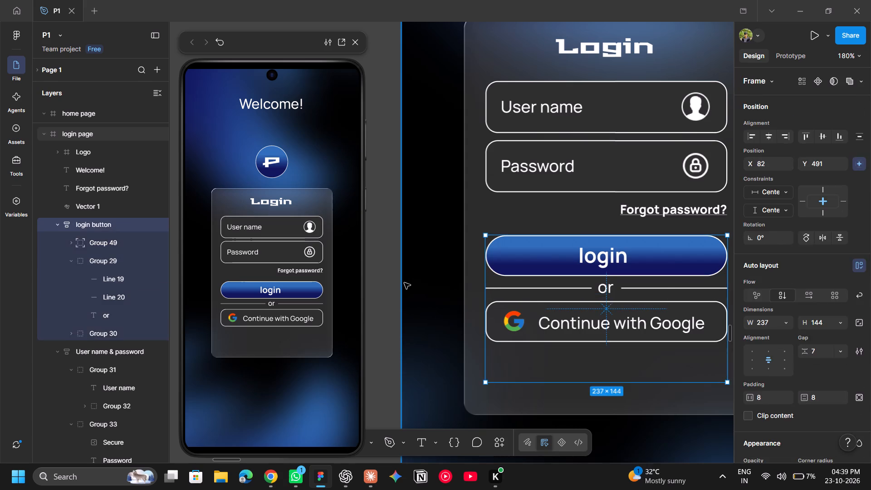
key(ctrl+z)
key(ctrl+z)
key(ctrl+z)
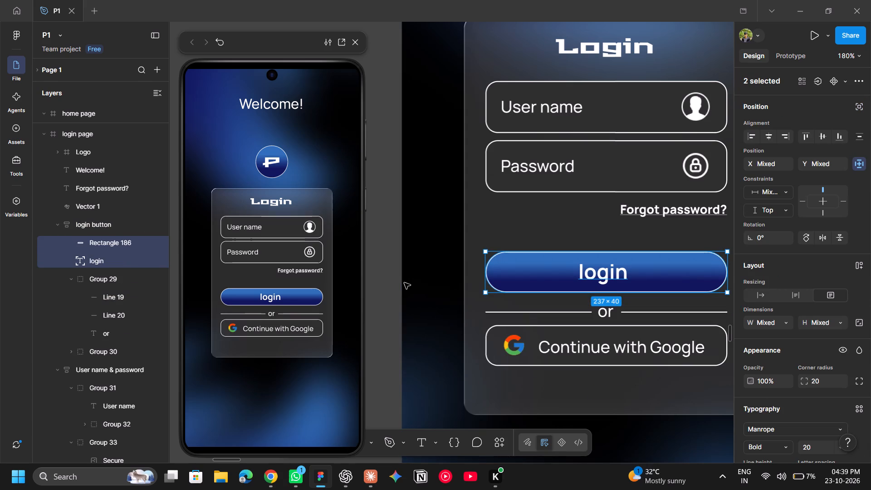
Select Rectangle 186 behind the login text and leave its vector editing mode.
double_click(559, 283)
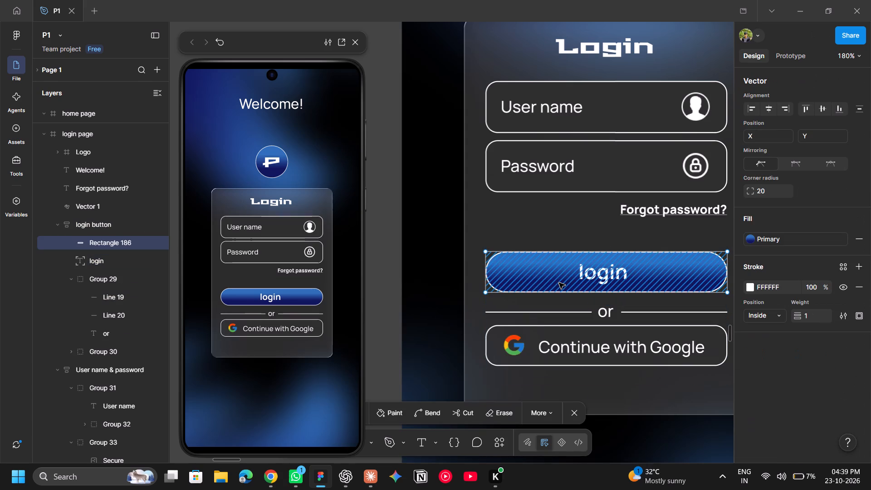
click(567, 408)
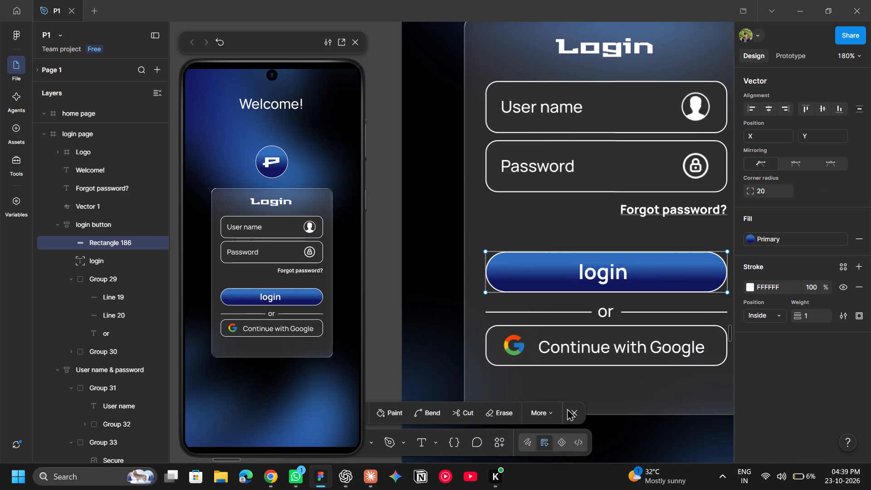
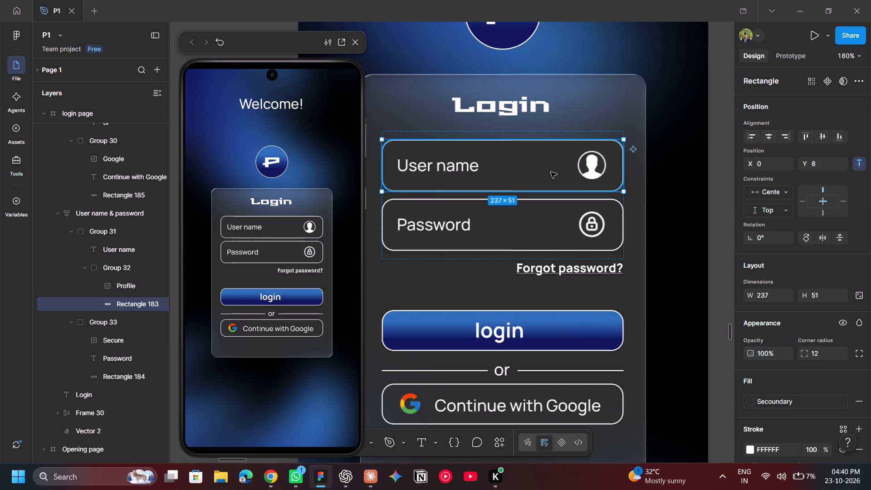
Resize the Profile icon in the User name field to 20 × 20 with its aspect ratio locked.
click(589, 165)
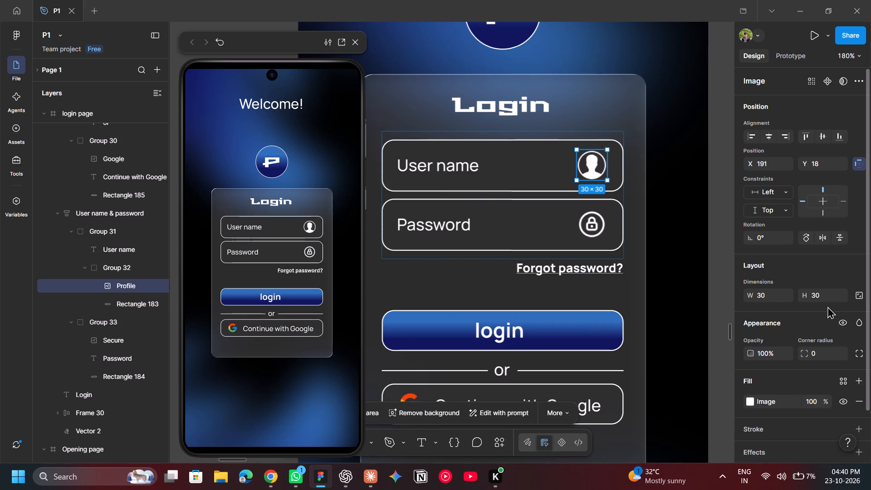
click(862, 291)
click(774, 291)
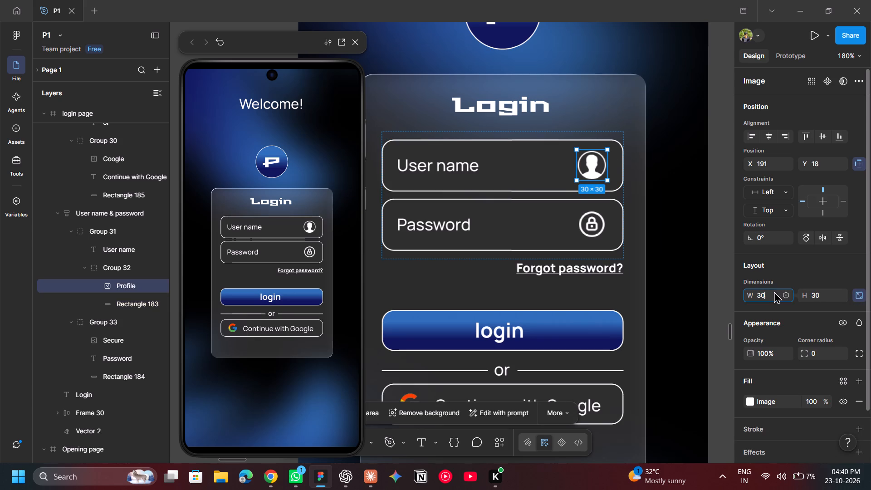
key(BackSpace)
text(20)
key(Return)
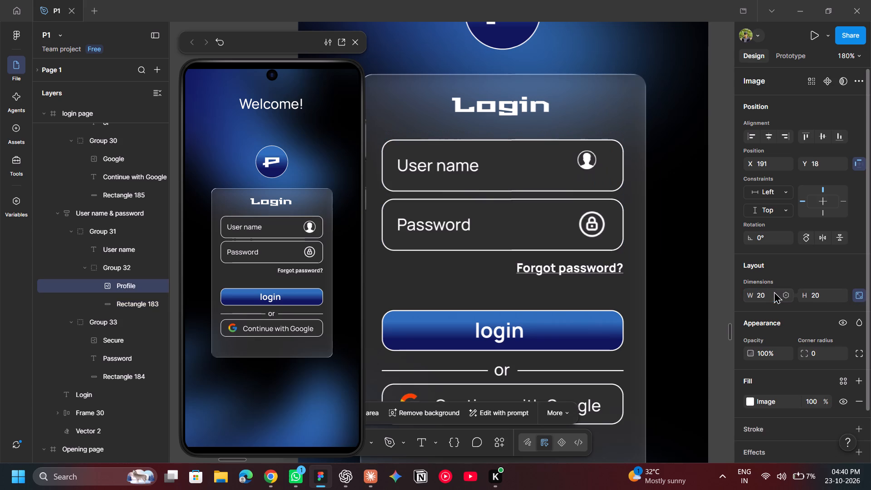
click(663, 247)
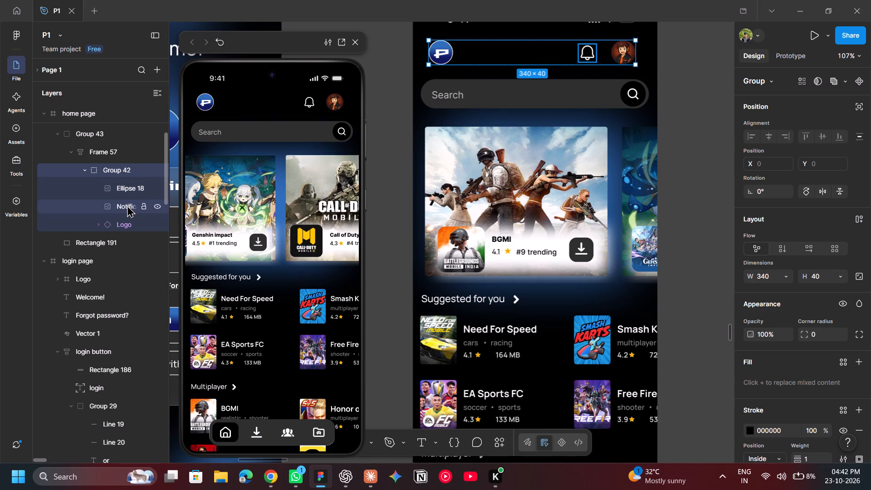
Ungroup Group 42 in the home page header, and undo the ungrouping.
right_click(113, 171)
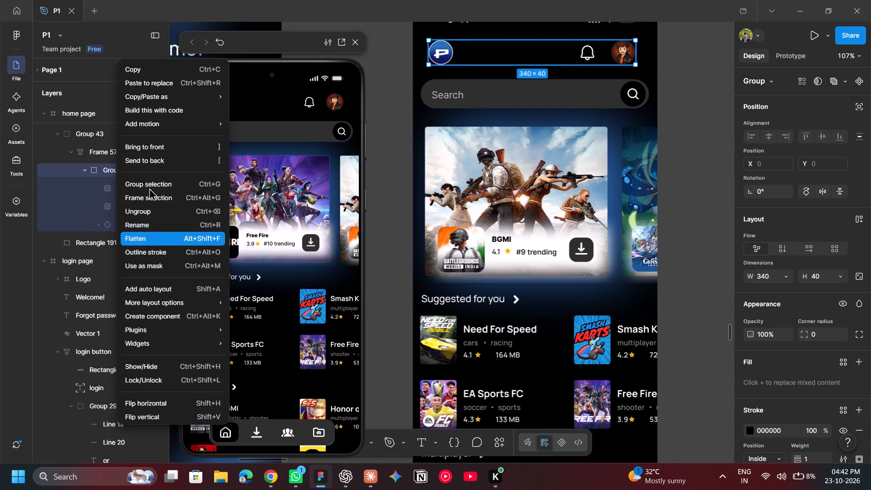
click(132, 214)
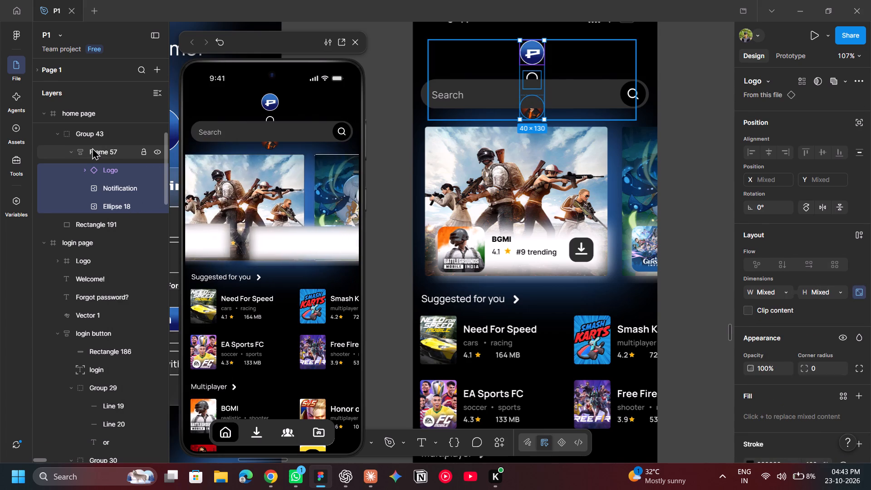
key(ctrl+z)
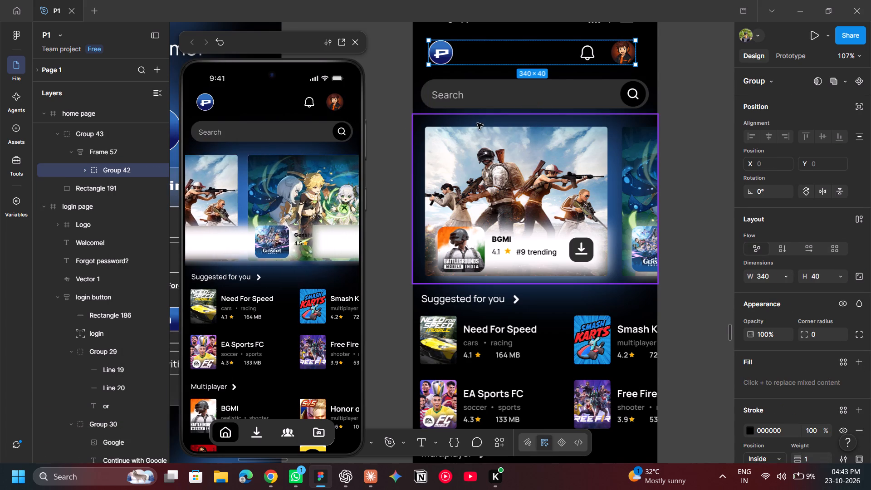
Test the home page's bottom navigation items and scrolling in the prototype preview, and close the preview.
click(286, 270)
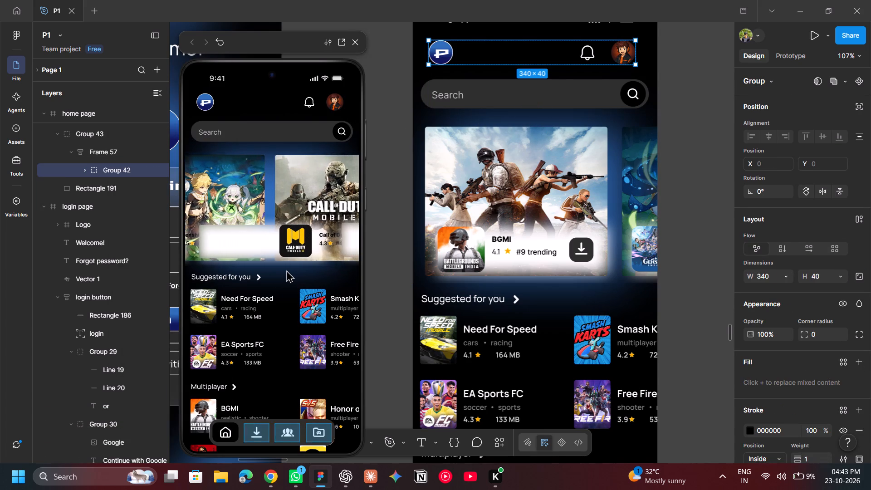
click(524, 190)
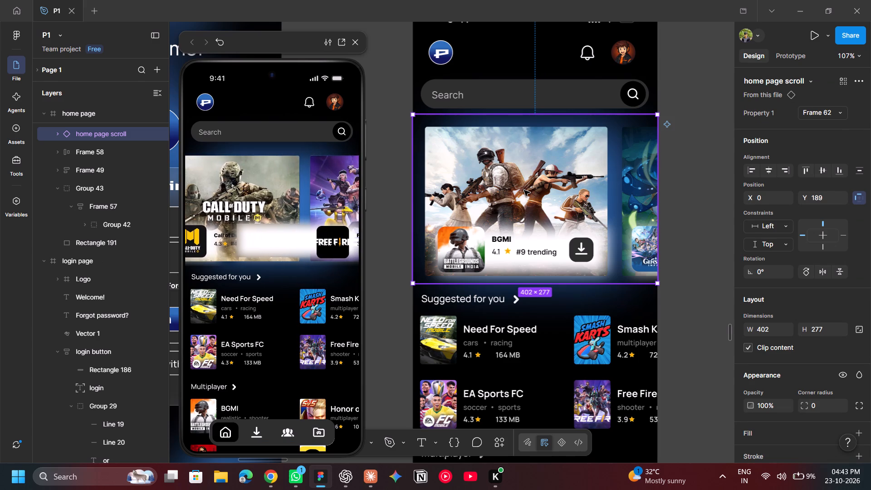
double_click(524, 190)
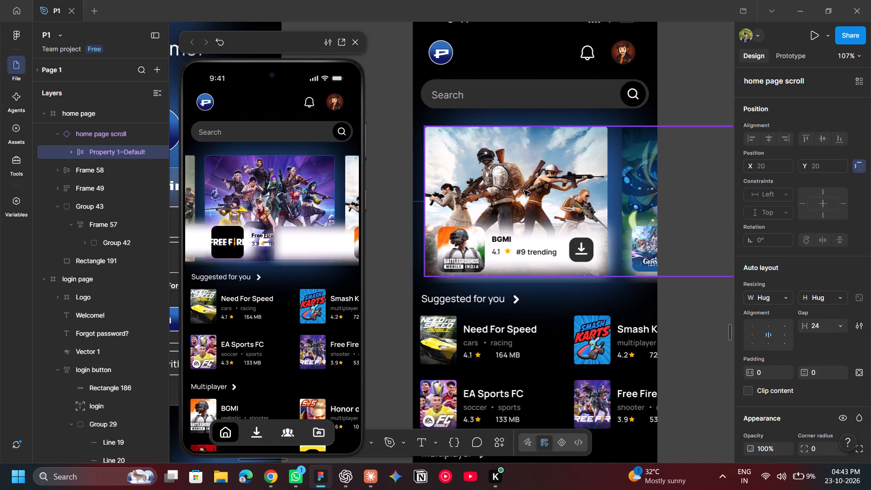
double_click(260, 243)
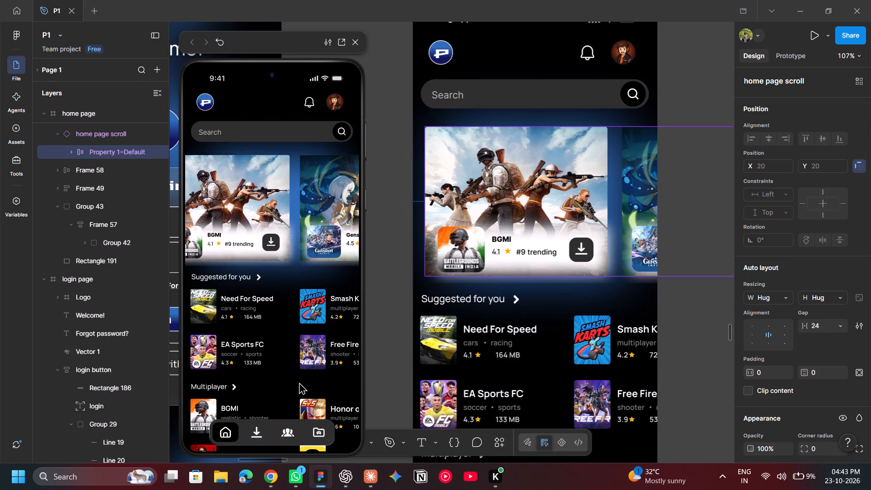
click(259, 429)
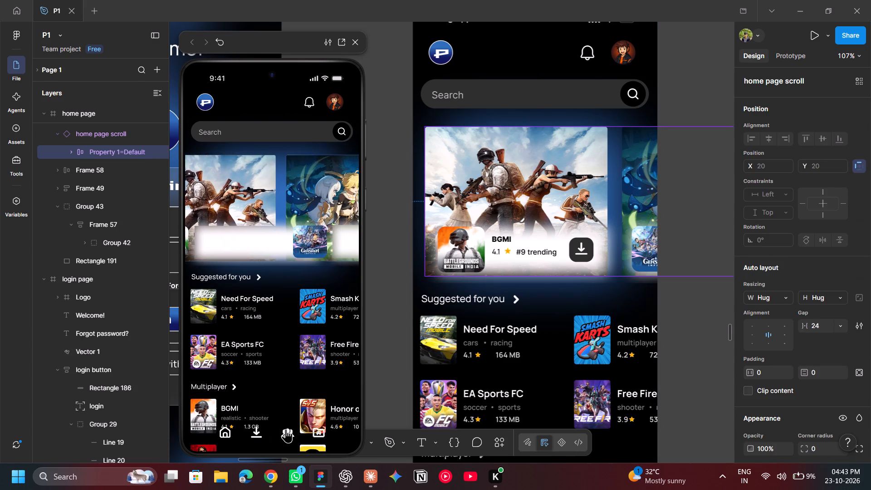
click(286, 429)
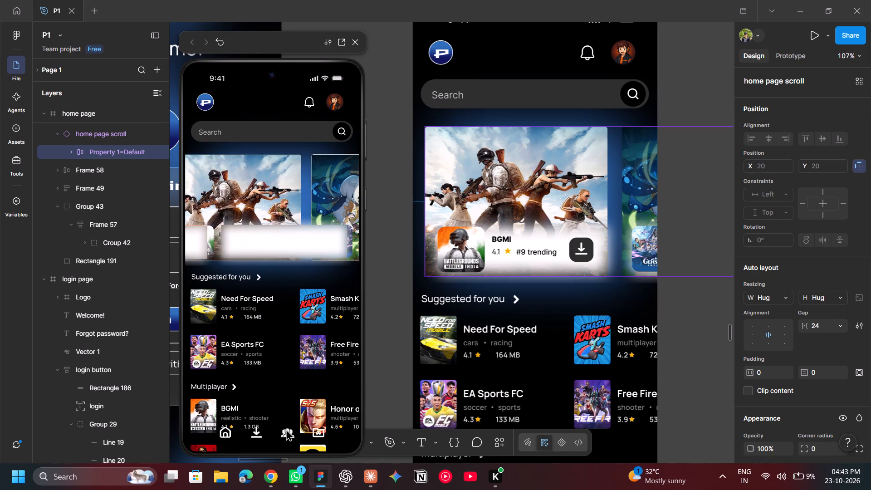
scroll(312, 429, up, 1)
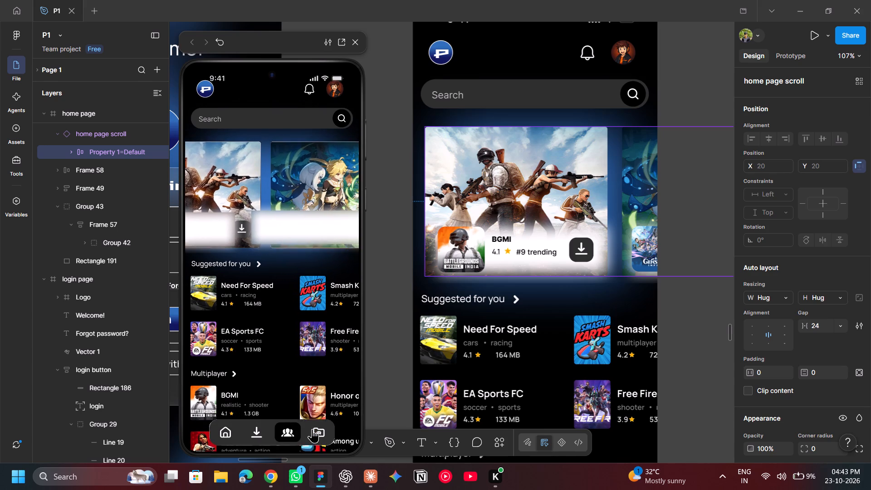
scroll(312, 429, up, 1)
scroll(611, 265, left, 1)
click(656, 93)
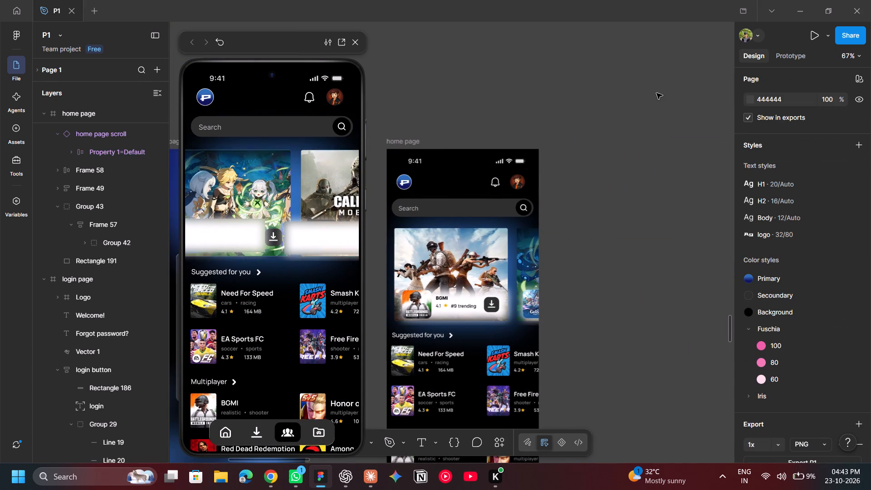
click(359, 45)
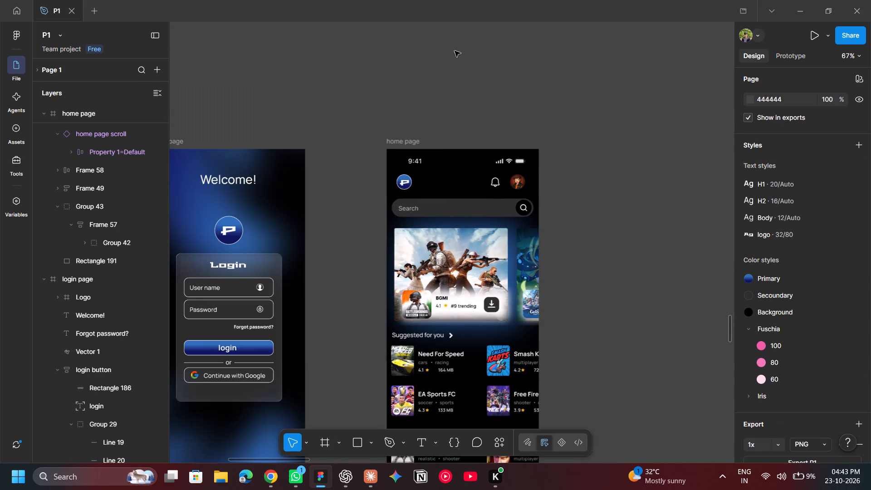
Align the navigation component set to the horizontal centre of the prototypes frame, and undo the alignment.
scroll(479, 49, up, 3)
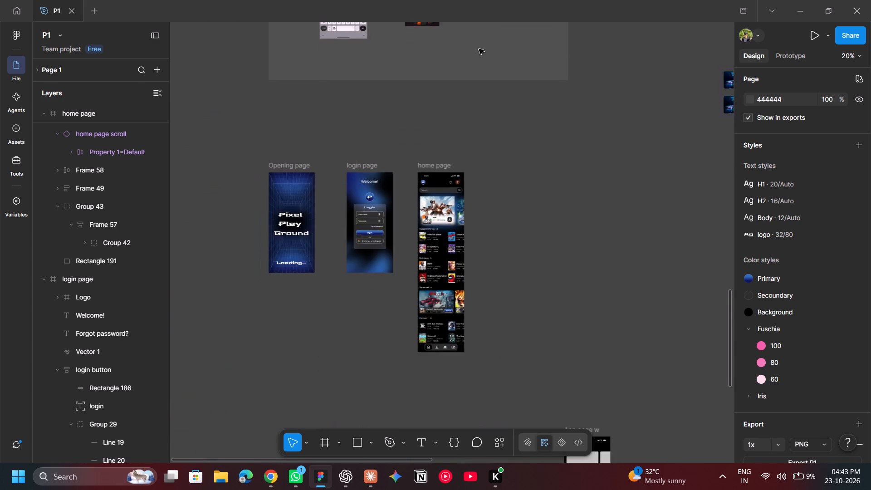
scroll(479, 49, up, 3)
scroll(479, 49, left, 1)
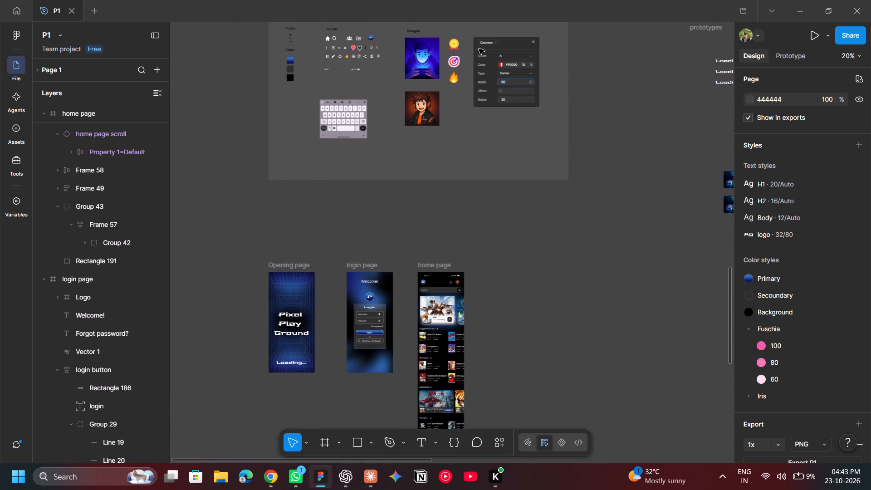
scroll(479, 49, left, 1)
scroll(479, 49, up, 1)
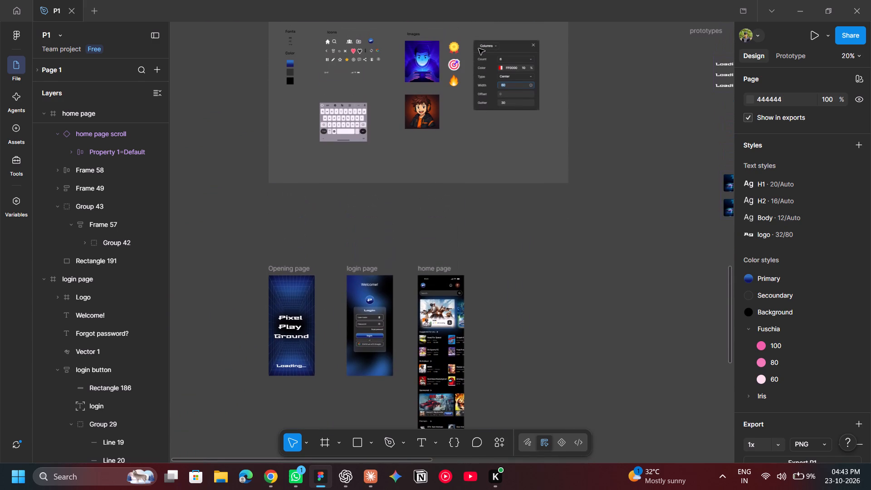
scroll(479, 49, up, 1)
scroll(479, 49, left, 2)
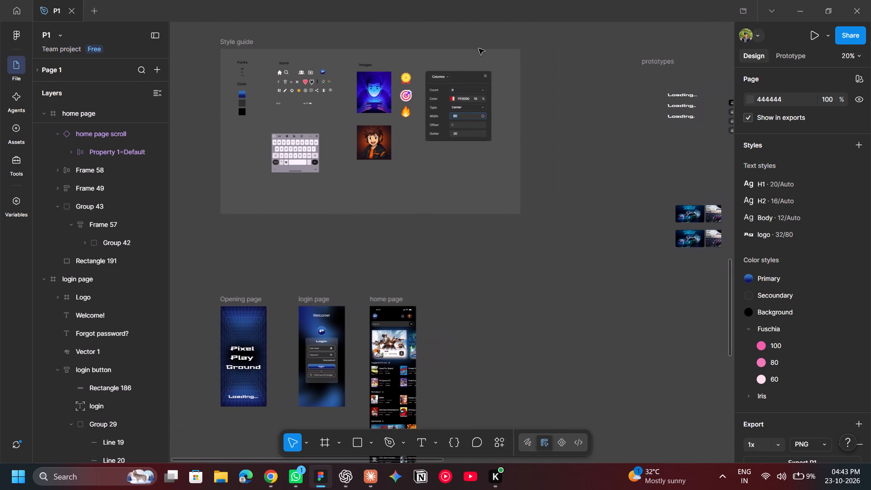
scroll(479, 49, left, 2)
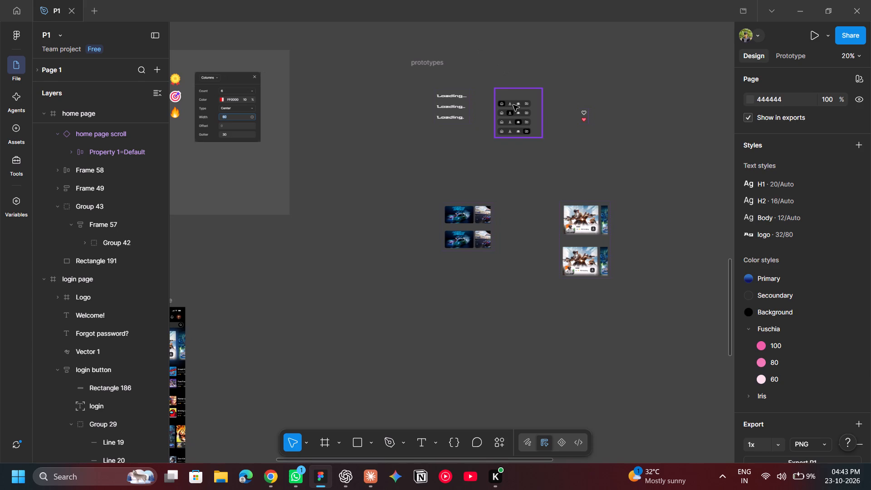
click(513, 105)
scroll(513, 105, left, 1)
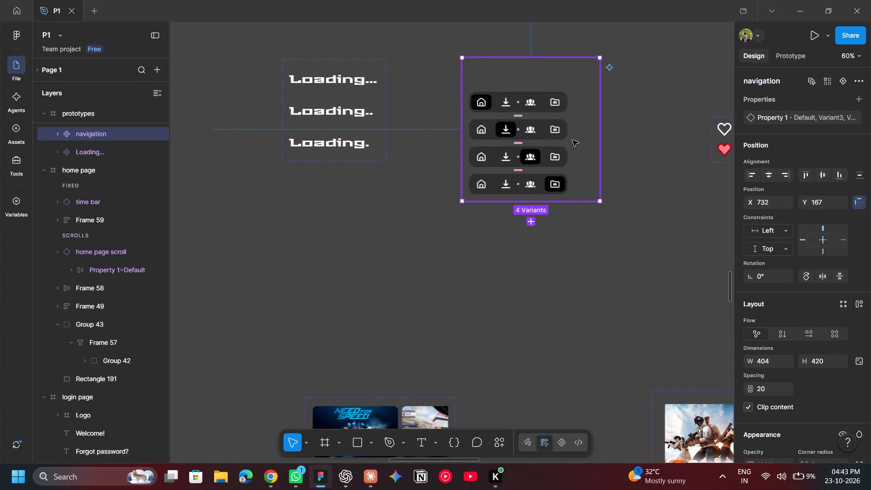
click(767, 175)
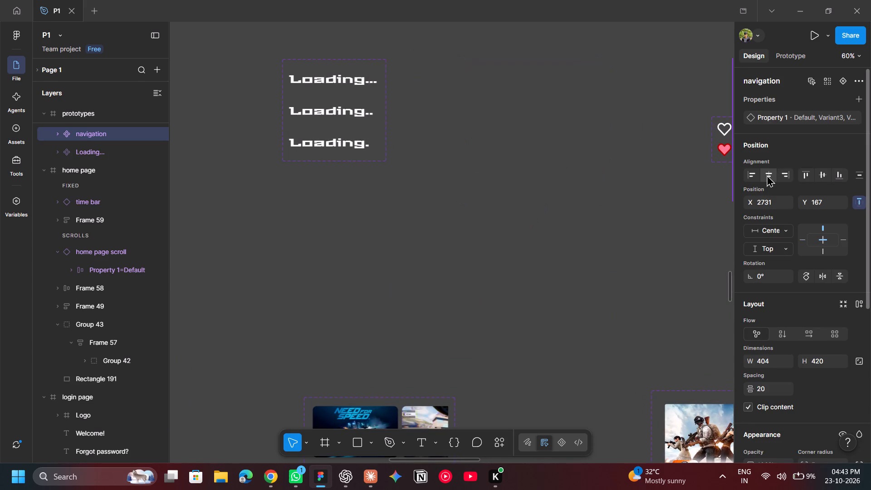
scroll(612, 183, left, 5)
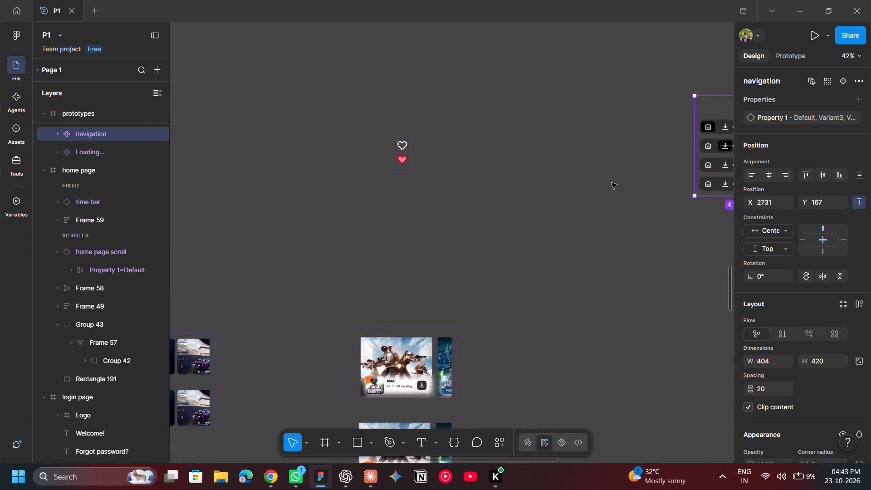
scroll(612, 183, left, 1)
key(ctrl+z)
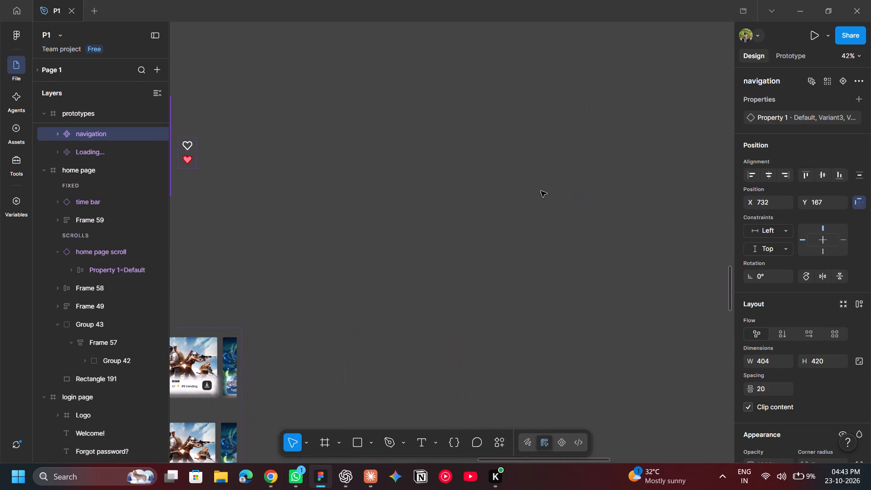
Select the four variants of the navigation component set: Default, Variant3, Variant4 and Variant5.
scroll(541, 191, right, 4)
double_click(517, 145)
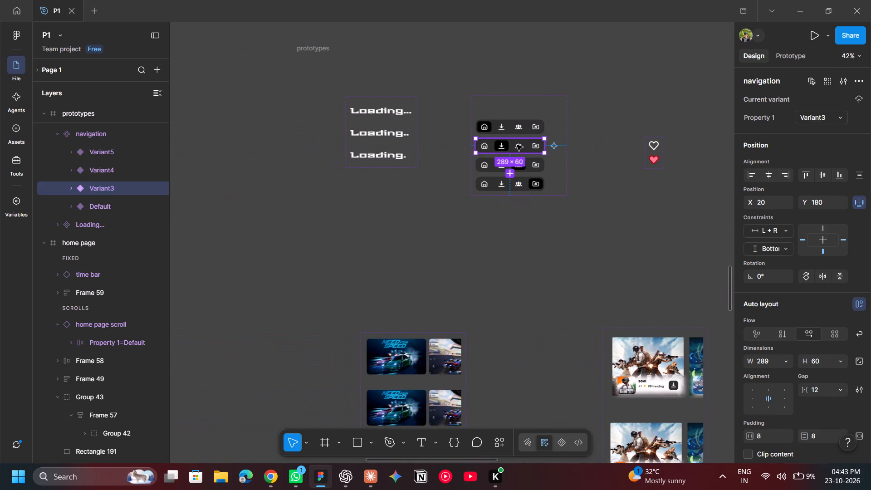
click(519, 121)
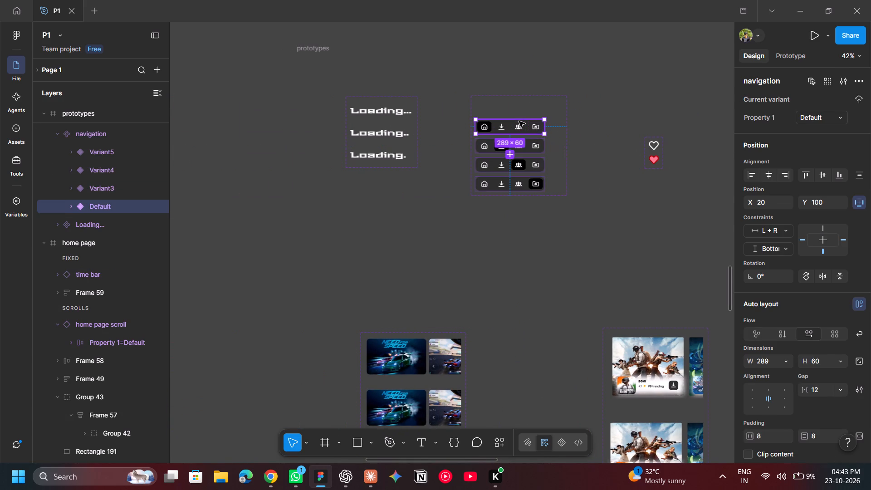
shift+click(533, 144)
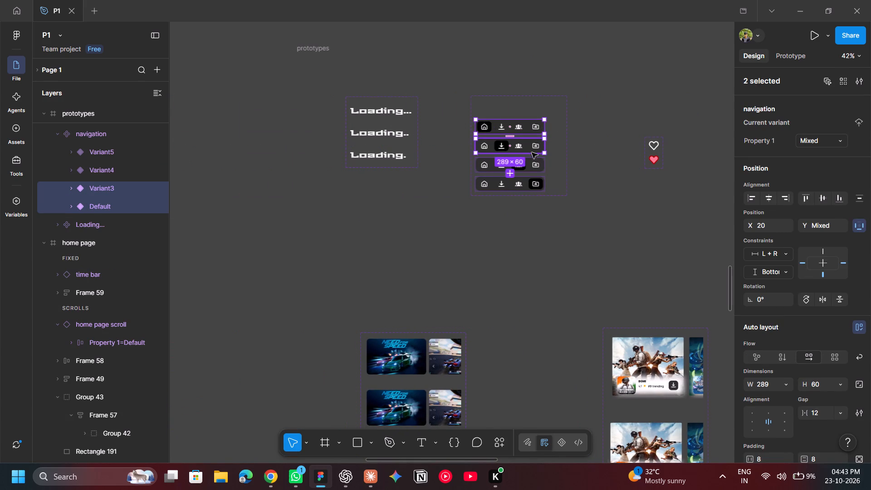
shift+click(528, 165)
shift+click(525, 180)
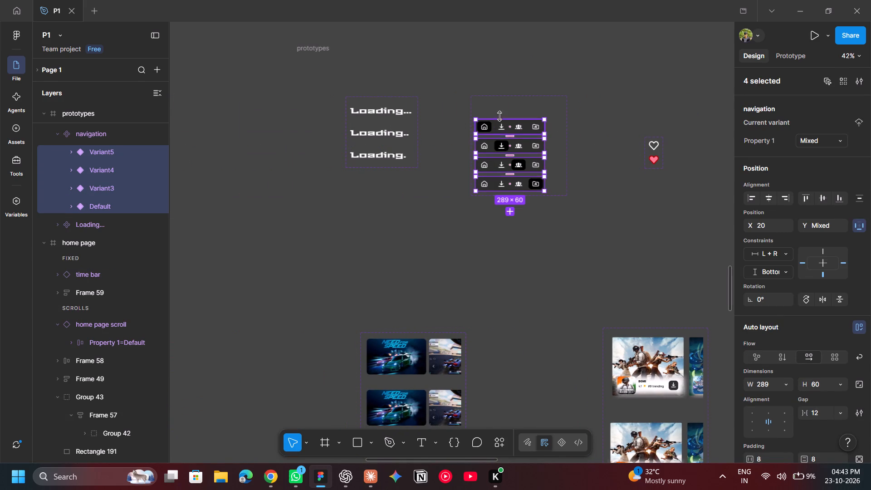
Centre the whole navigation component set vertically and horizontally within the prototypes frame.
shift+click(492, 95)
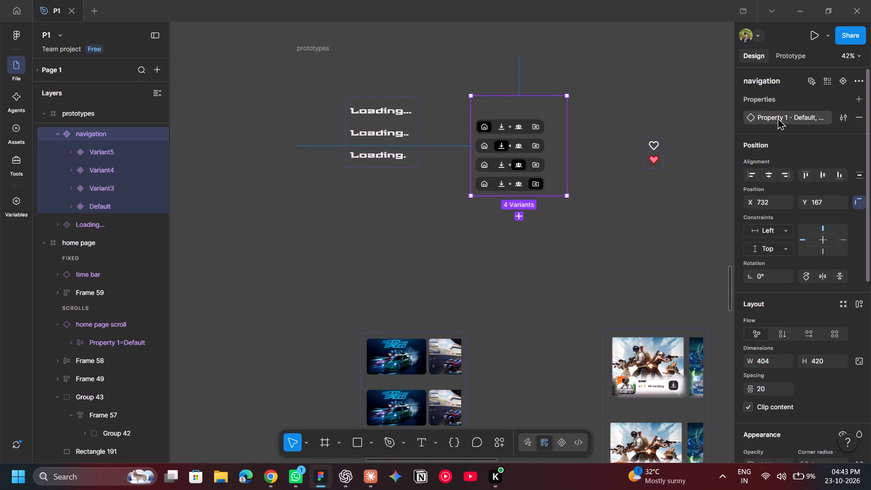
click(819, 169)
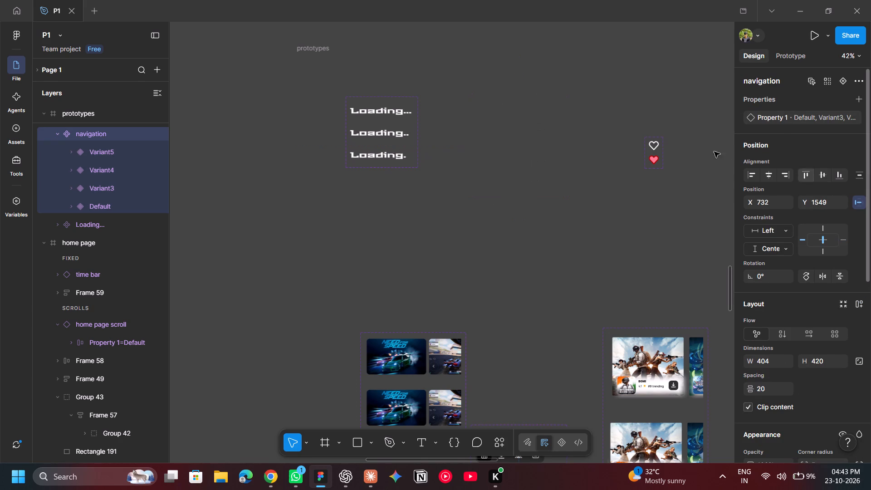
scroll(559, 169, left, 5)
scroll(559, 169, right, 1)
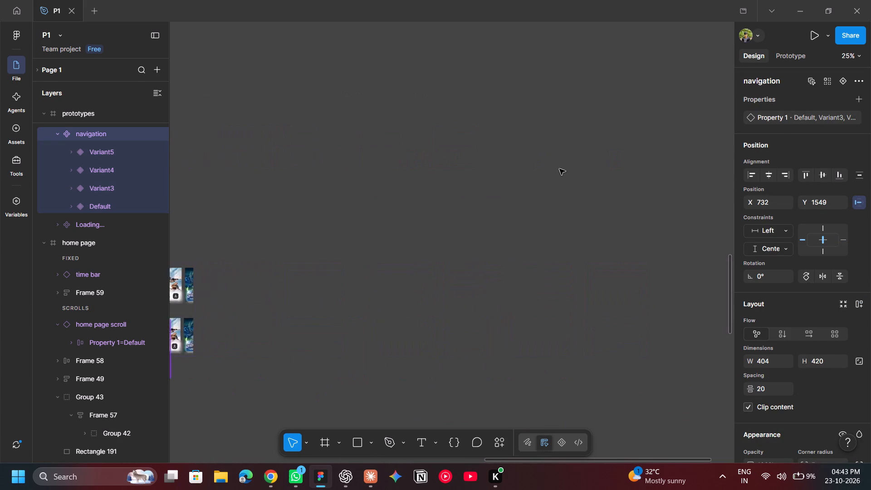
scroll(559, 169, right, 5)
click(761, 170)
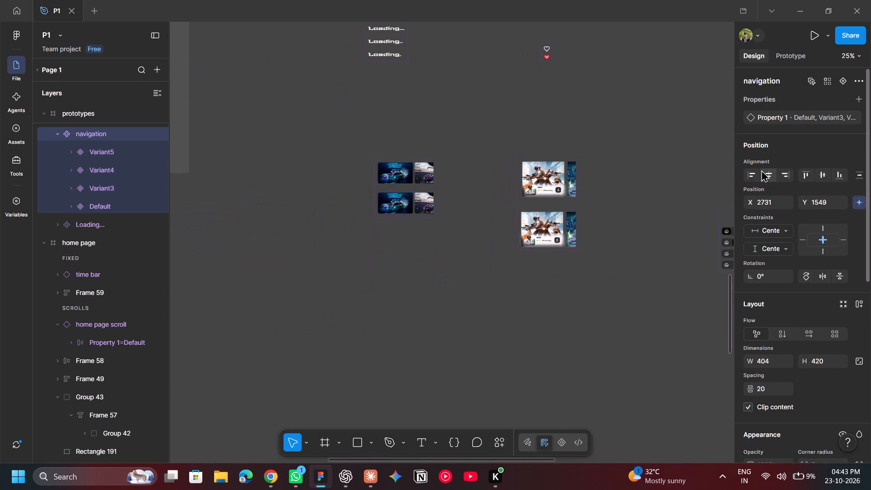
scroll(645, 192, left, 2)
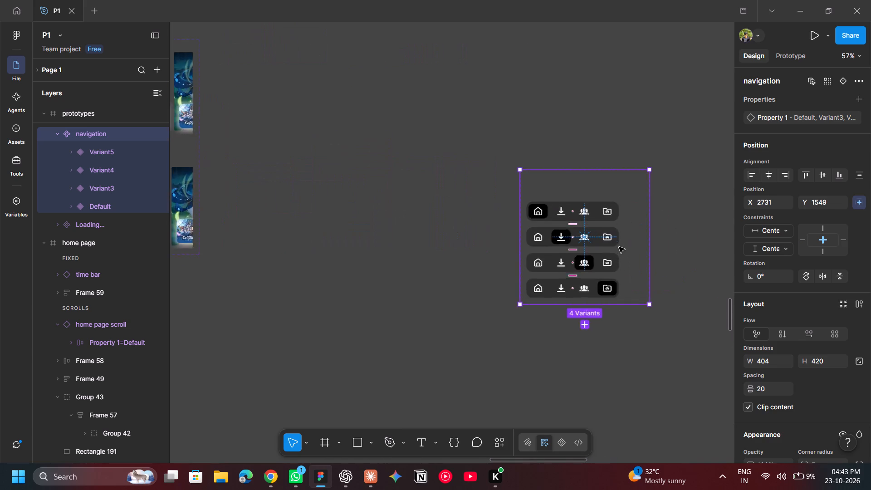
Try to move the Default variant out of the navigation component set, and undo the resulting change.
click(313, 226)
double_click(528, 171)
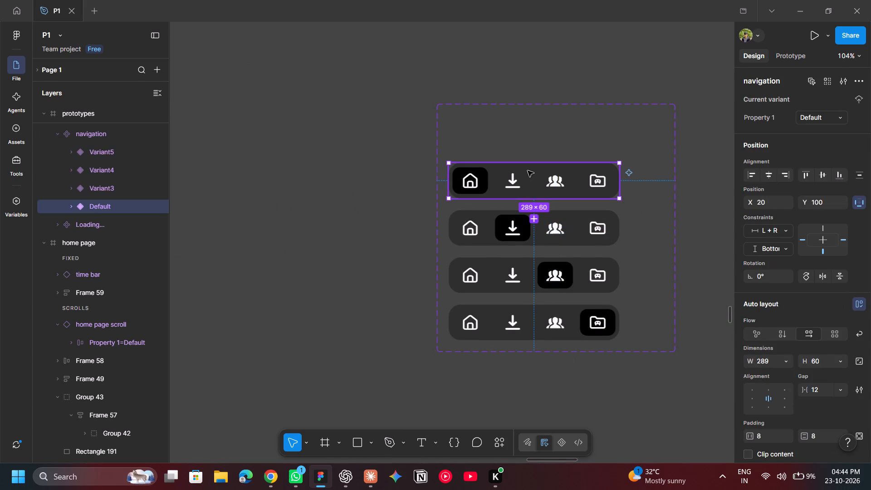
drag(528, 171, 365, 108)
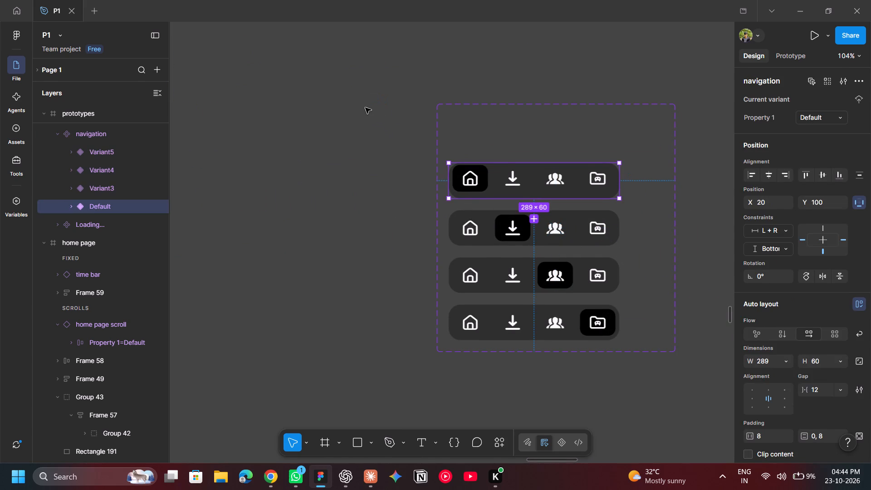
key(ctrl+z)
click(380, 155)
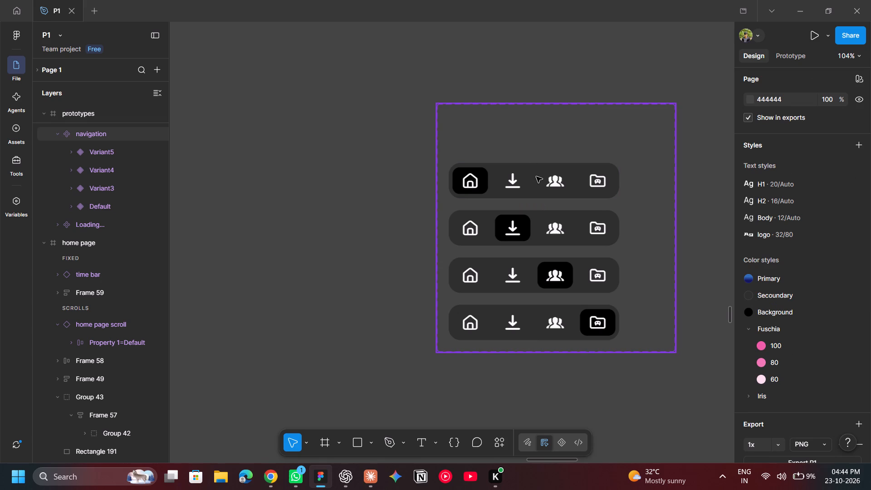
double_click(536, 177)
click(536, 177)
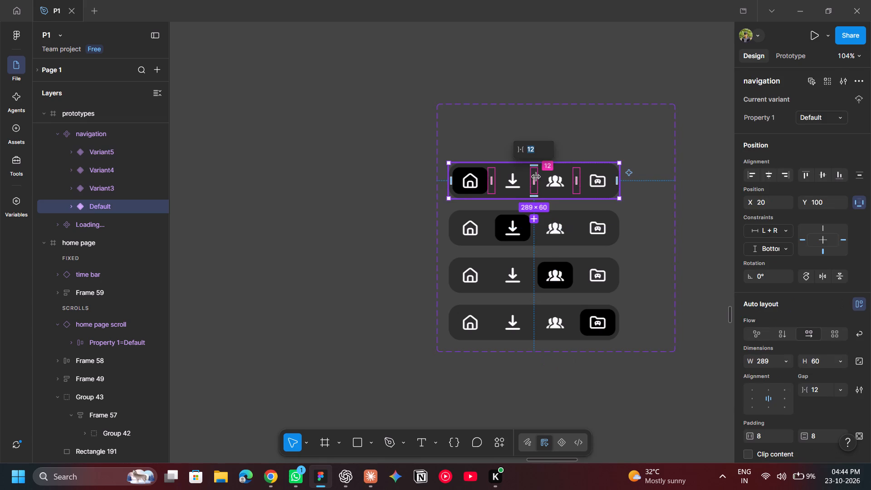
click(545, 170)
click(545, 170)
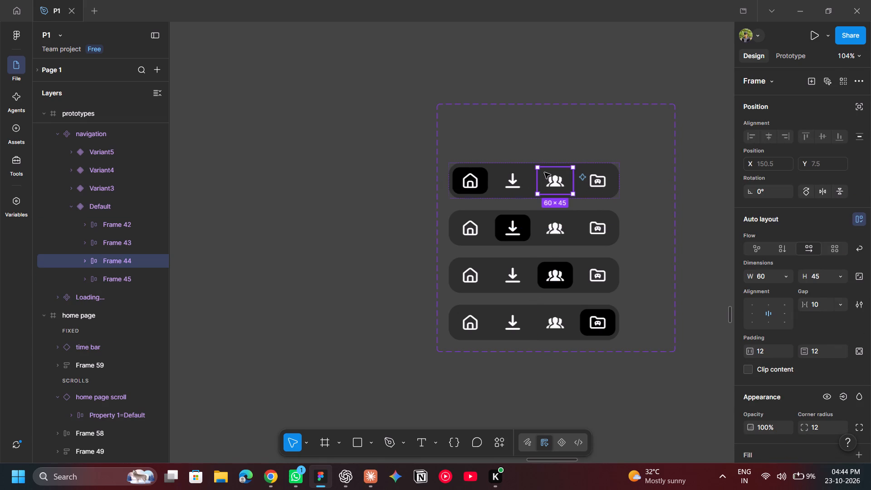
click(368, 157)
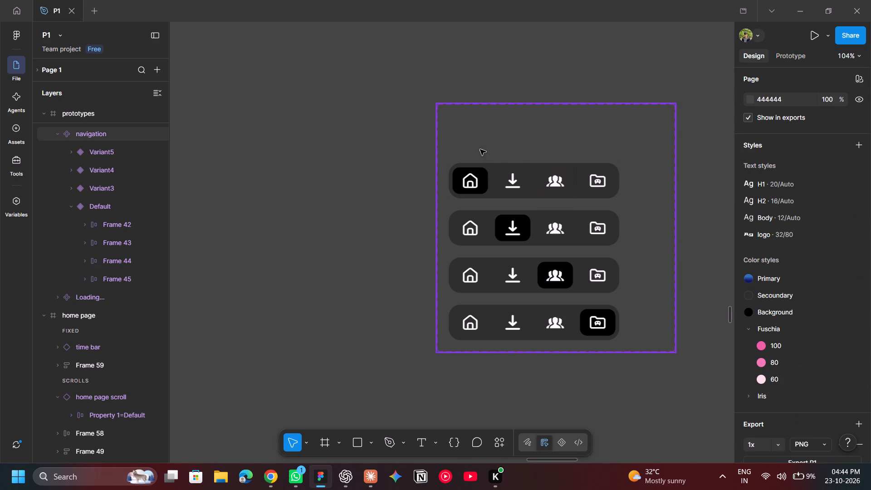
Move the Default variant out of the navigation component set to the empty canvas at about X 2389, Y 1565.
double_click(492, 167)
drag(492, 167, 278, 118)
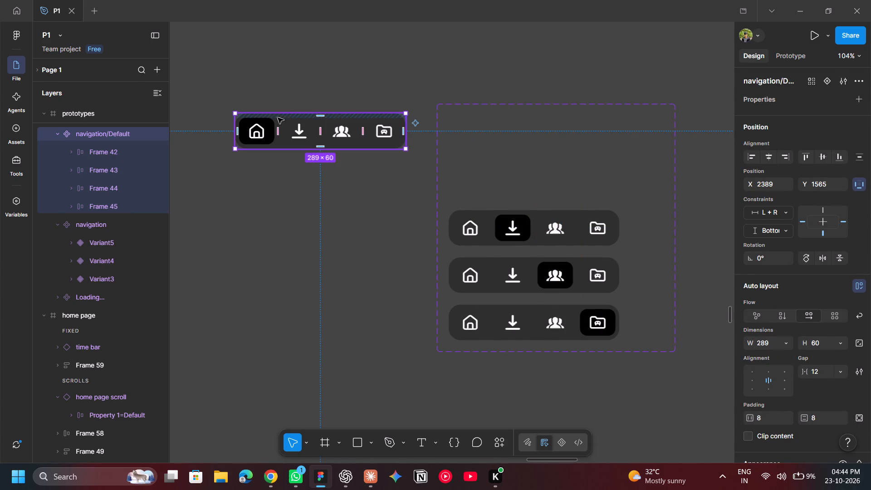
click(386, 221)
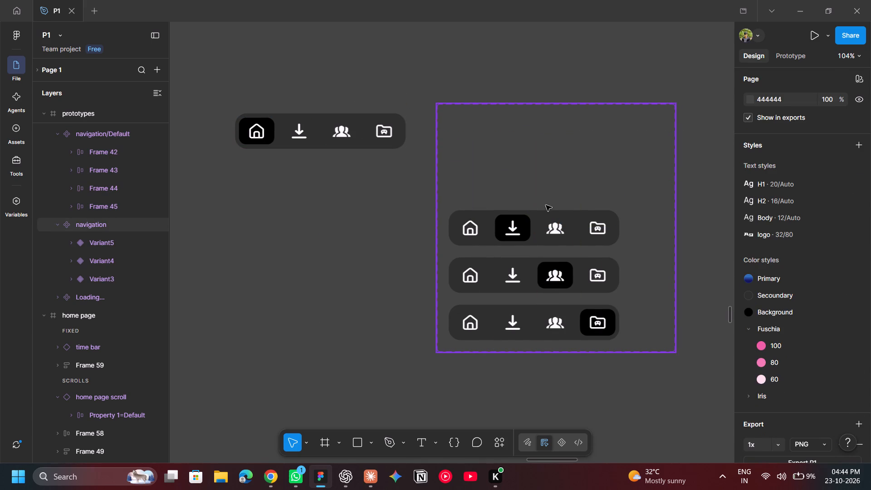
Delete the navigation component set that holds Variant3, Variant4 and Variant5.
click(546, 205)
key(BackSpace)
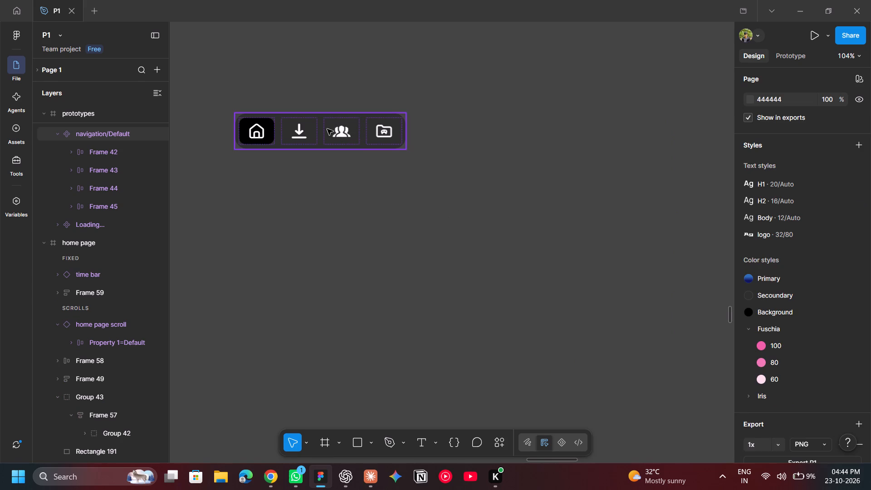
Examine the home, download, people and folder icon frames inside the separated navigation/Default component.
click(327, 129)
scroll(327, 129, right, 1)
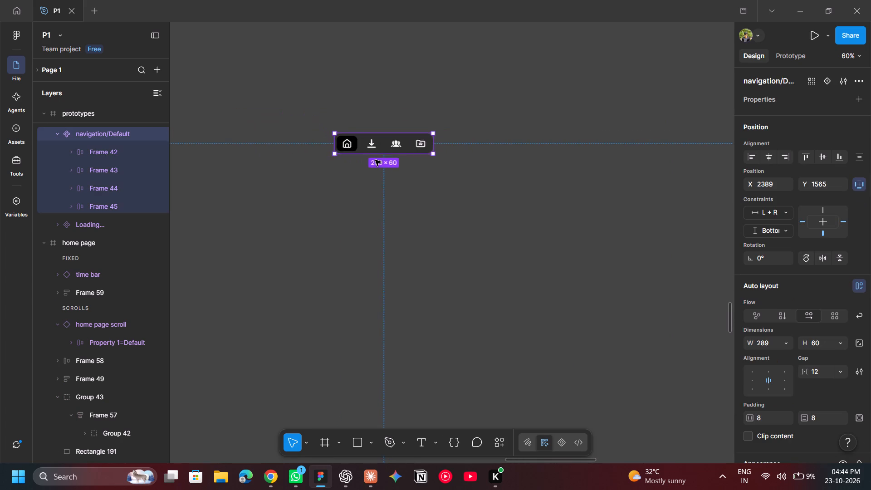
scroll(375, 160, left, 1)
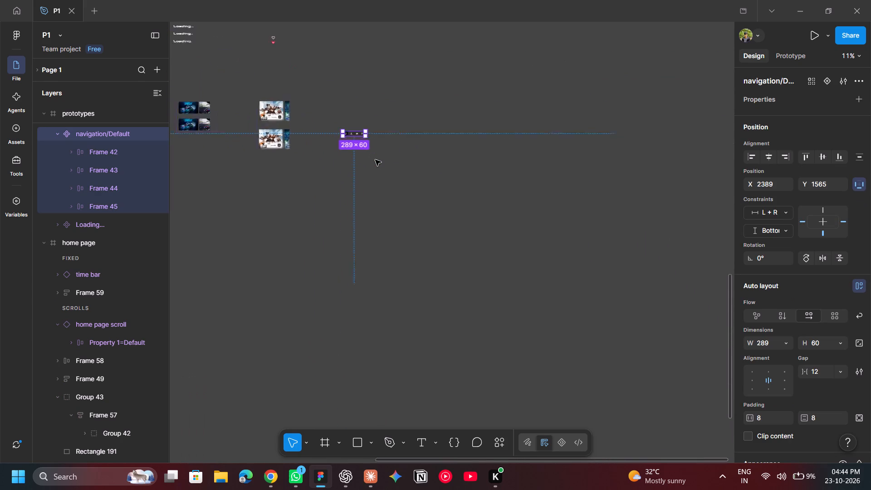
scroll(375, 160, right, 2)
scroll(375, 160, up, 1)
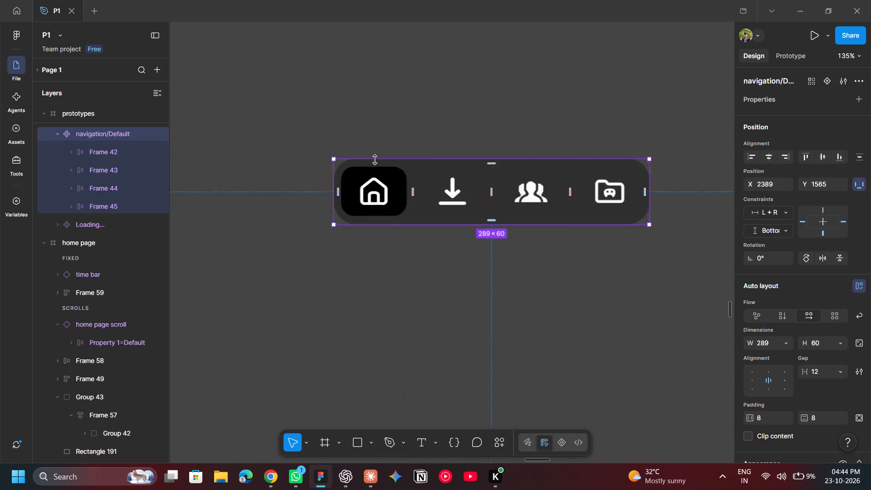
double_click(382, 237)
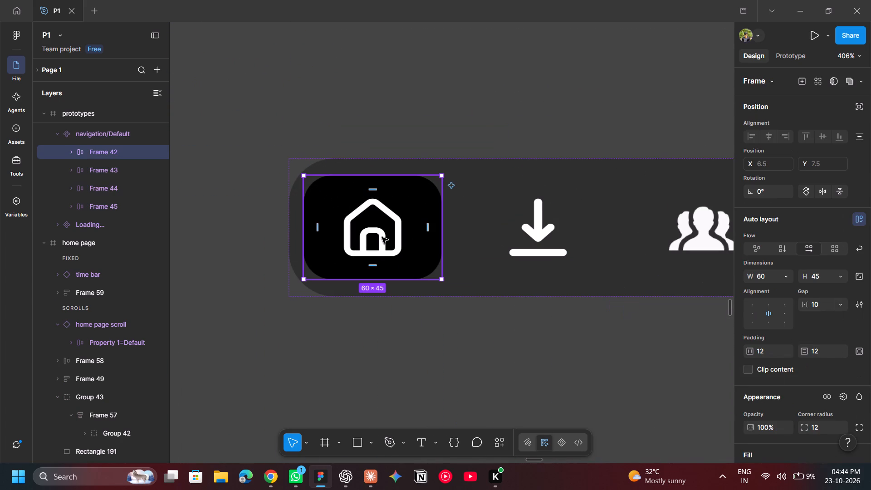
scroll(382, 237, left, 1)
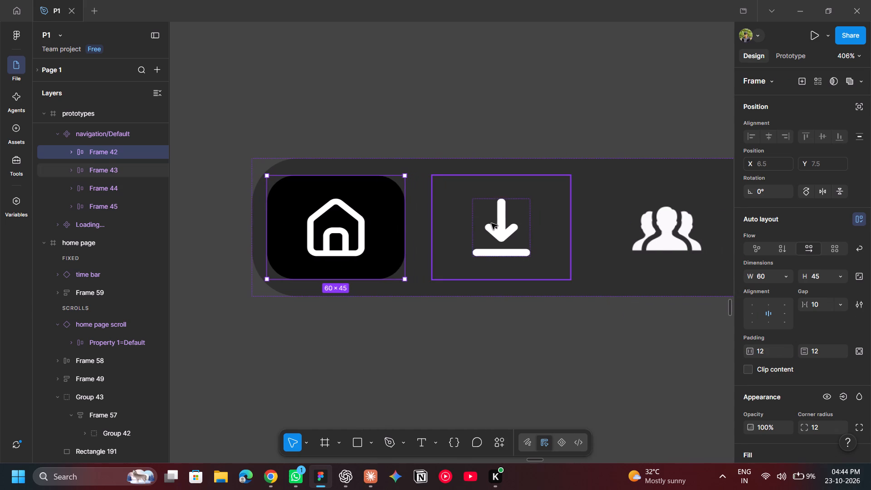
click(492, 223)
scroll(492, 223, left, 1)
click(570, 224)
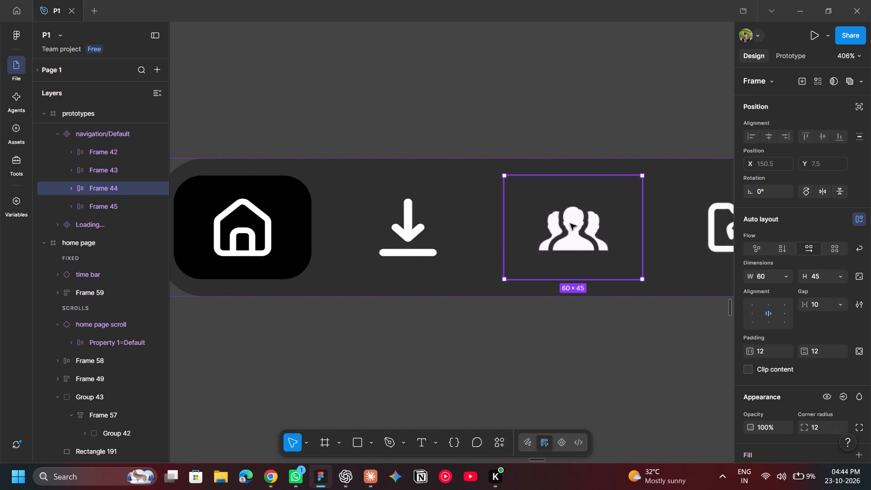
scroll(570, 224, left, 2)
click(608, 224)
scroll(608, 224, left, 3)
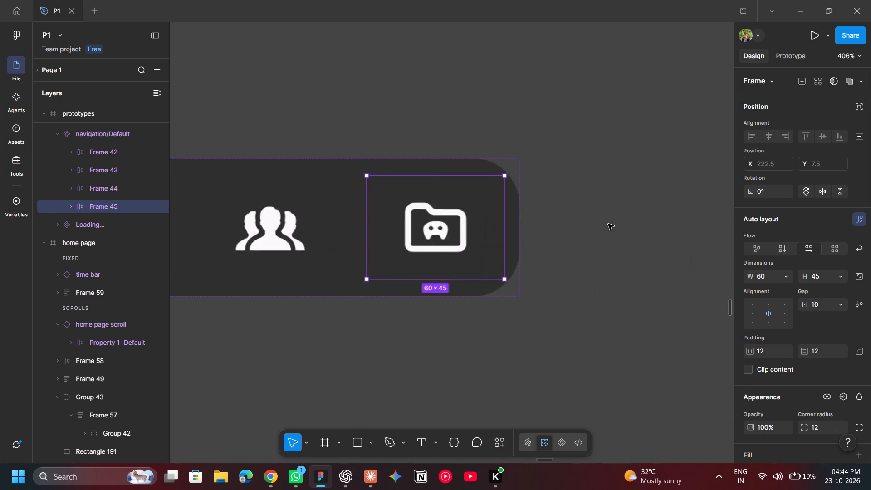
Preview the home page prototype and test its scrolling, the bottom navigation's download item and the search bar.
scroll(608, 224, right, 2)
scroll(608, 224, down, 3)
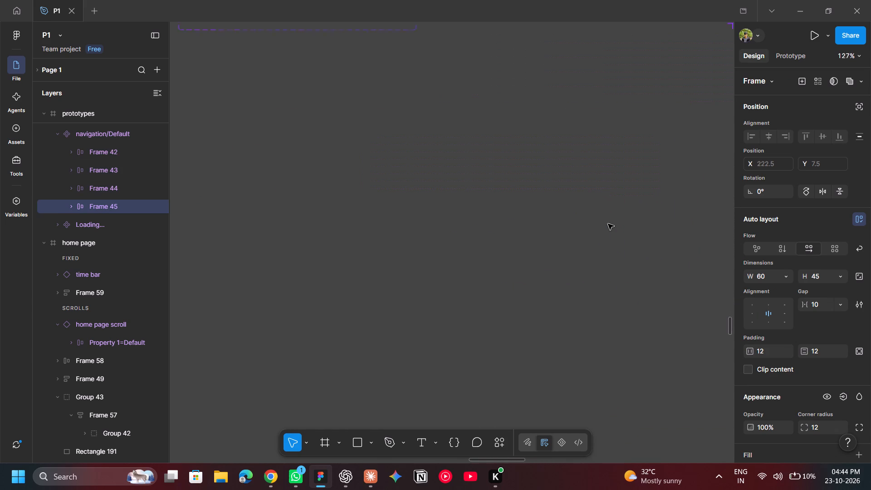
scroll(608, 224, down, 3)
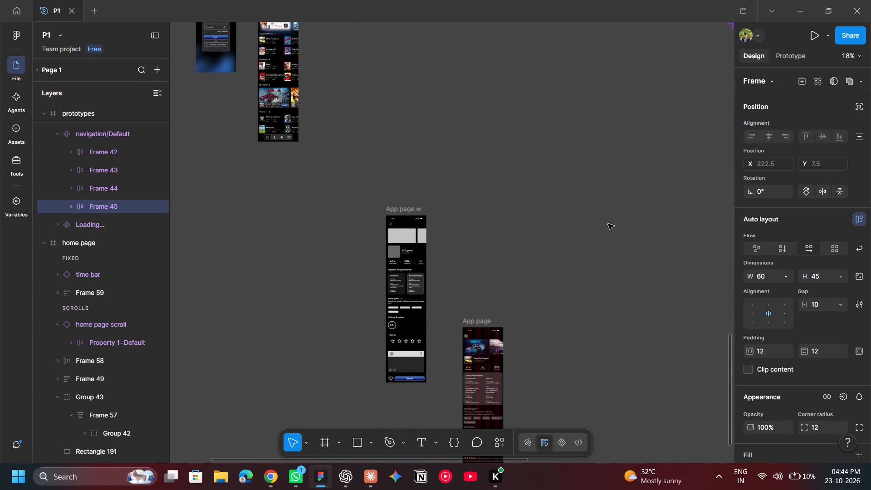
scroll(608, 224, right, 1)
scroll(608, 224, up, 1)
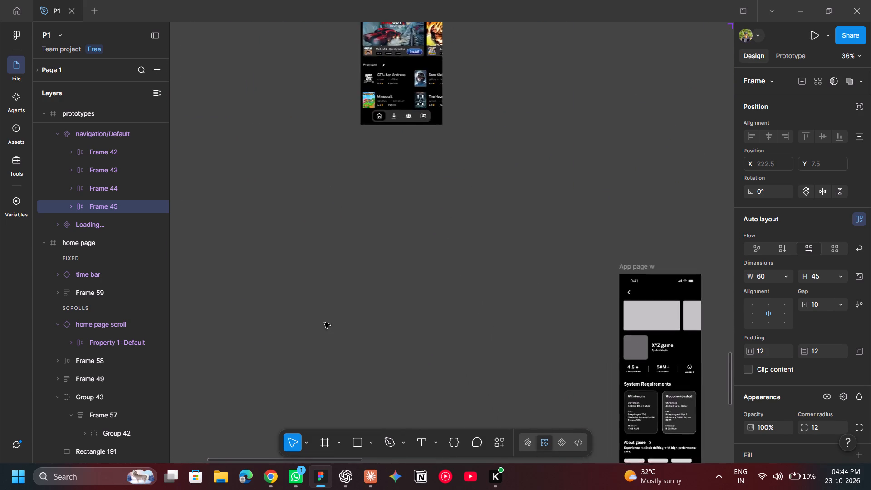
scroll(324, 323, up, 4)
click(472, 192)
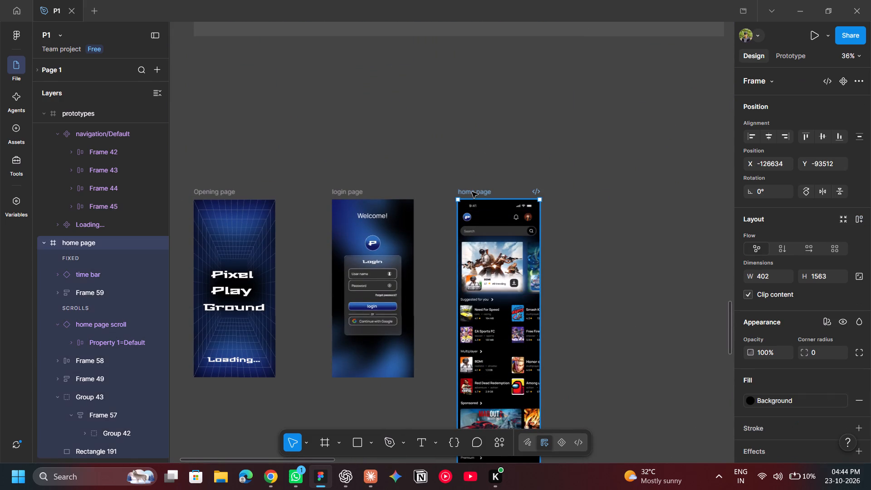
key(shift+space)
scroll(284, 323, down, 2)
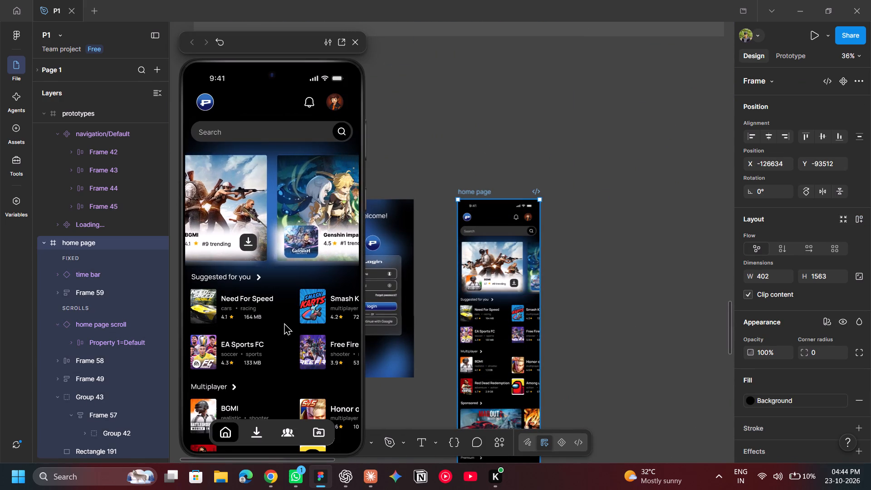
scroll(284, 323, down, 4)
scroll(284, 323, up, 8)
scroll(284, 323, down, 7)
scroll(284, 323, up, 9)
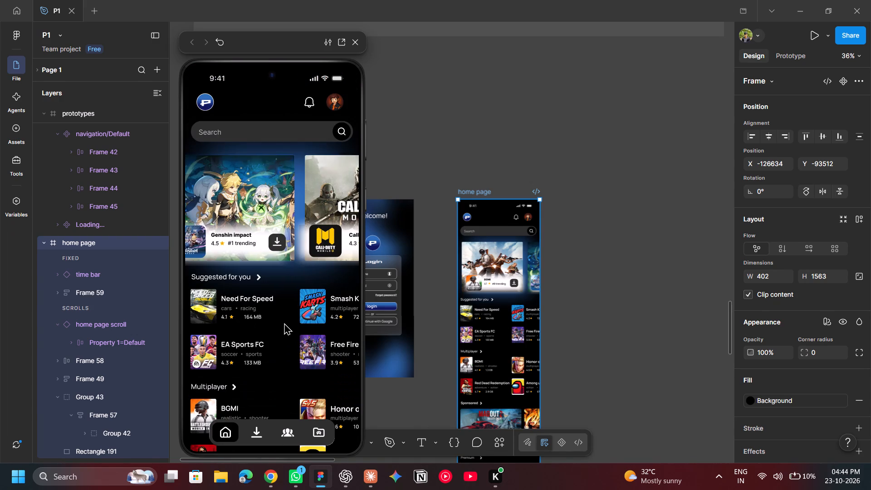
click(251, 431)
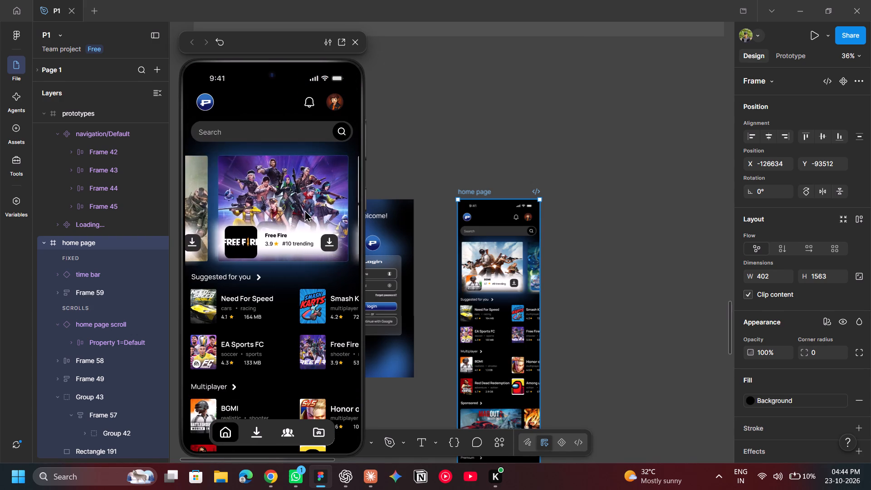
click(289, 129)
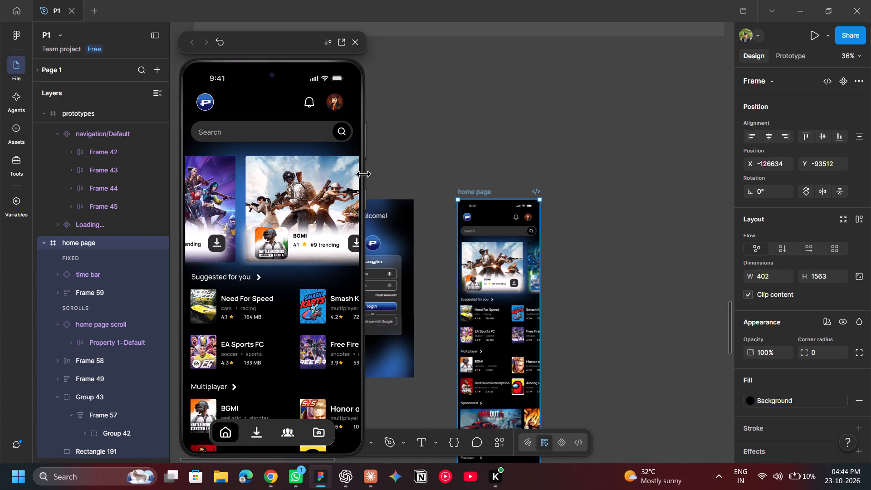
Test scrolling down the previewed home page and swiping its game rows sideways, including Suggested for you and Sponsored.
scroll(289, 276, down, 1)
scroll(289, 276, left, 3)
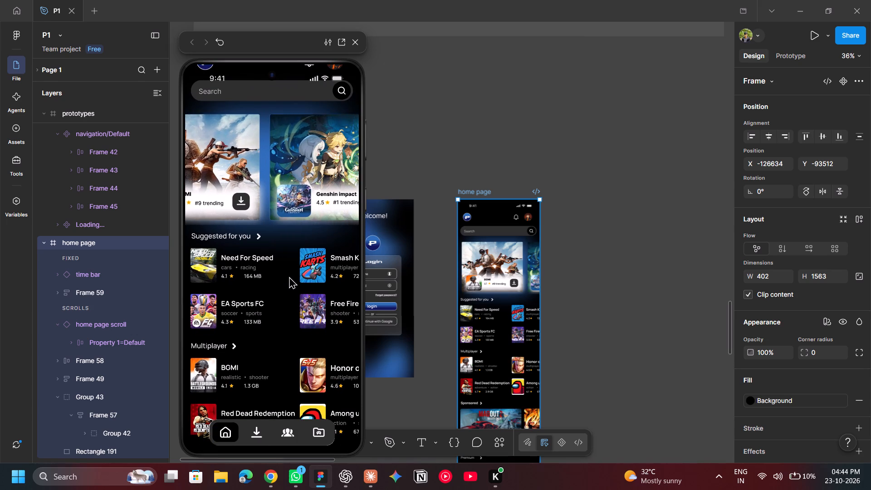
scroll(289, 276, left, 2)
double_click(329, 262)
drag(329, 262, 160, 268)
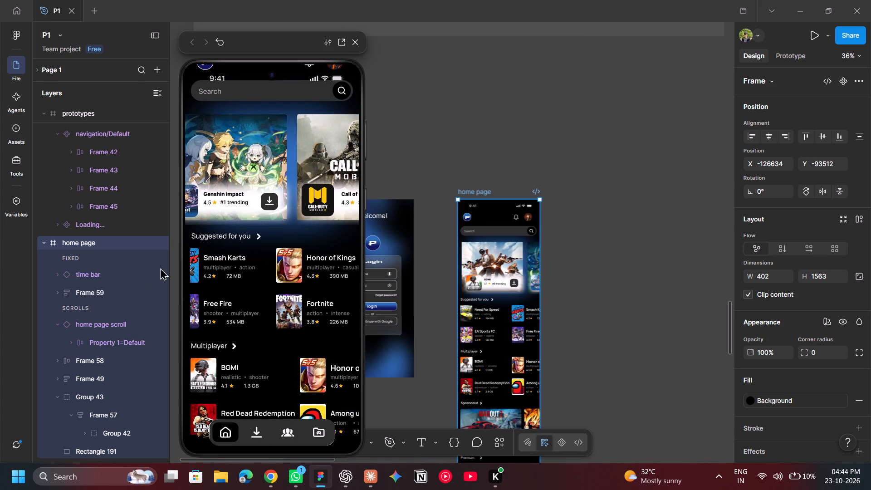
drag(160, 268, 349, 258)
scroll(349, 258, down, 1)
drag(308, 295, 357, 300)
scroll(357, 300, down, 2)
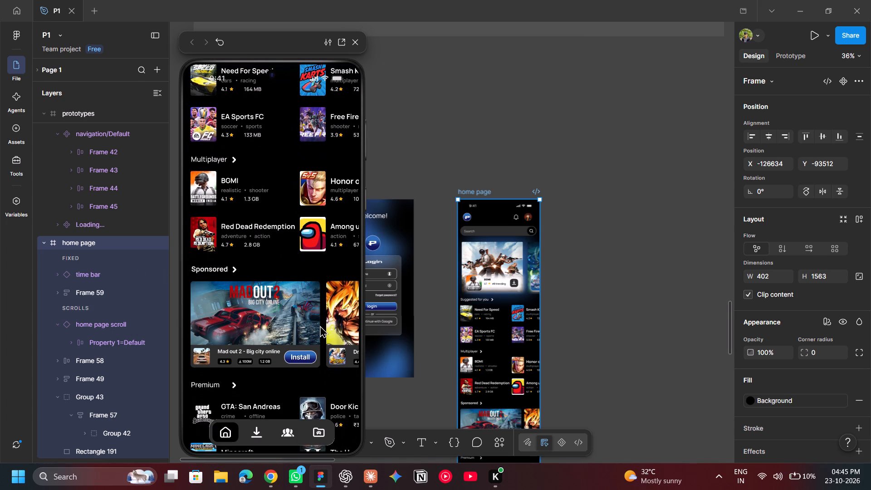
drag(320, 325, 352, 306)
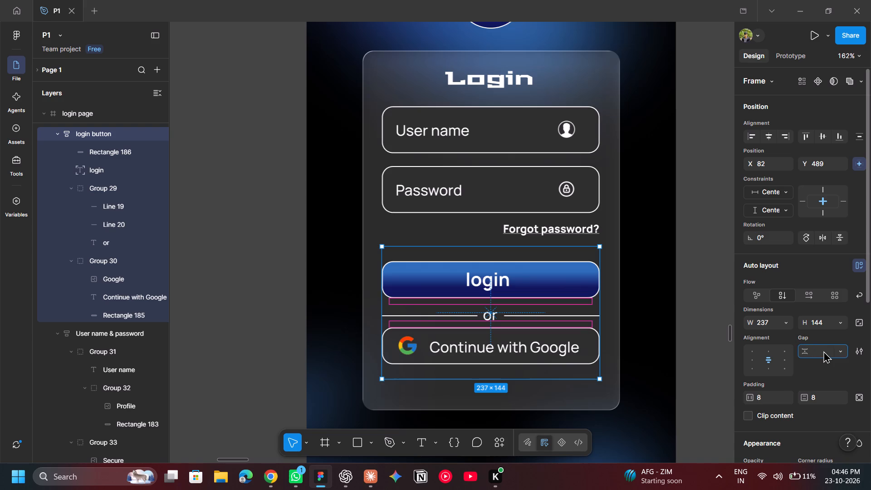
Set the login button frame's auto layout gap to 14 on the login page.
text(14)
key(Return)
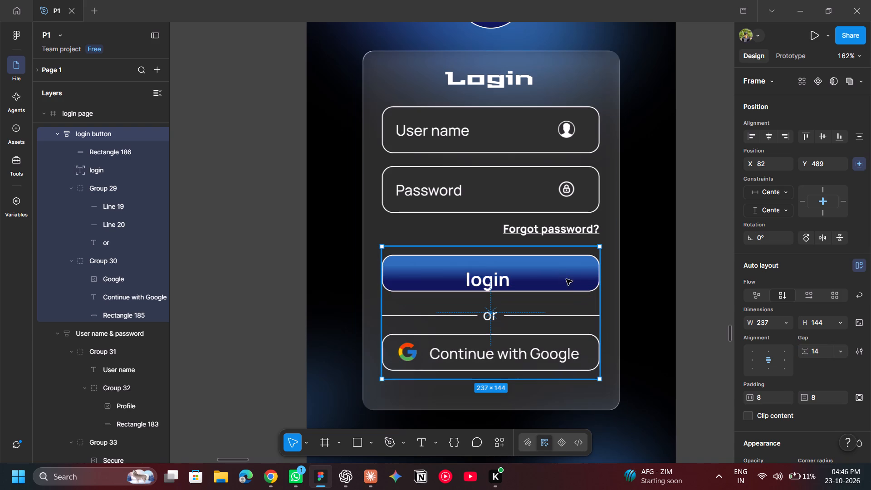
click(298, 298)
Nudge the login text vertically to Y 17 so that it sits centred in the blue login button.
click(487, 279)
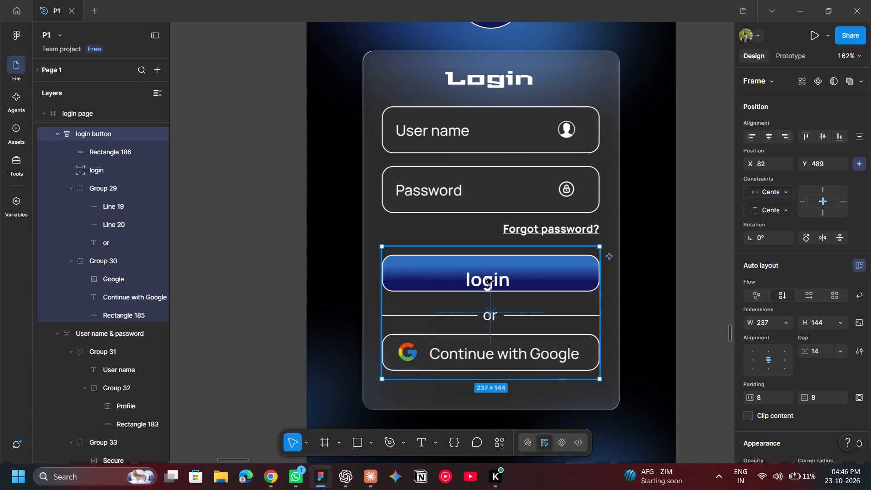
double_click(487, 279)
key(Up)
key(Up)
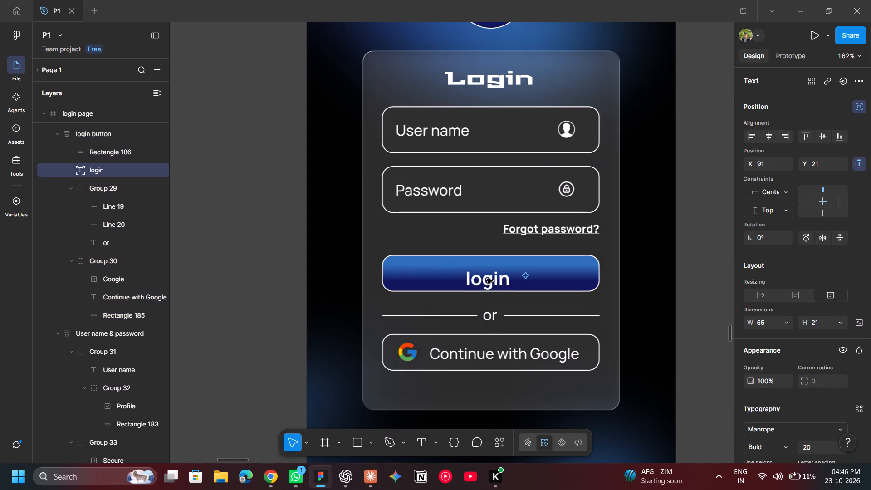
key(Up)
key(Up)
key(Up)
key(Up)
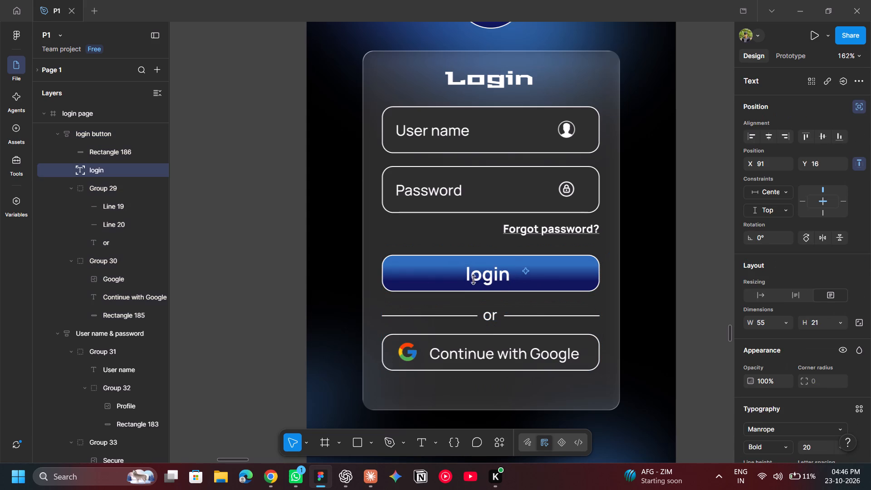
click(263, 230)
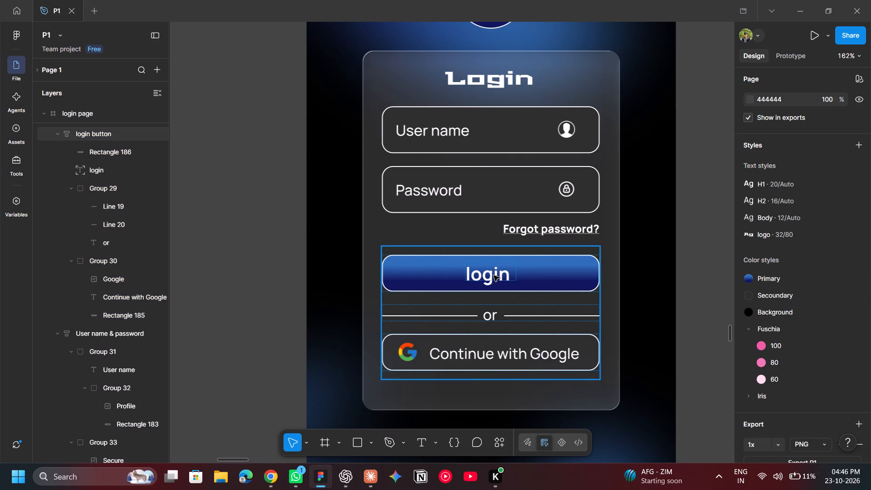
click(494, 276)
double_click(494, 276)
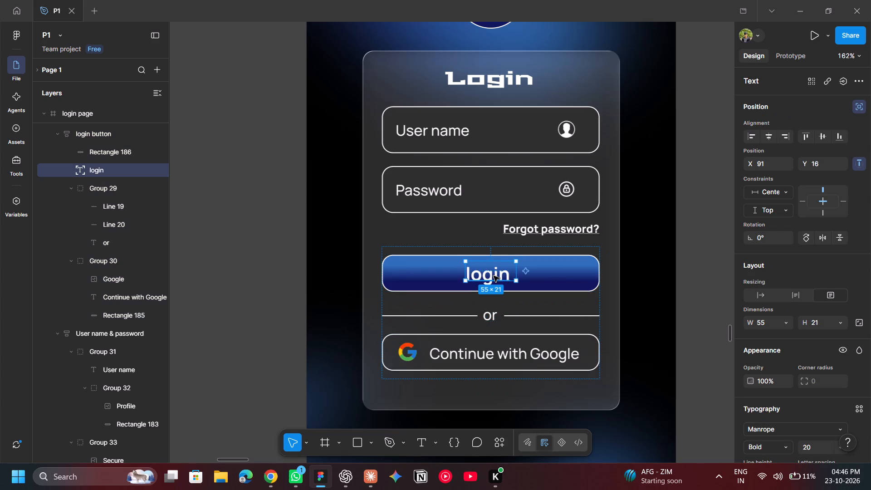